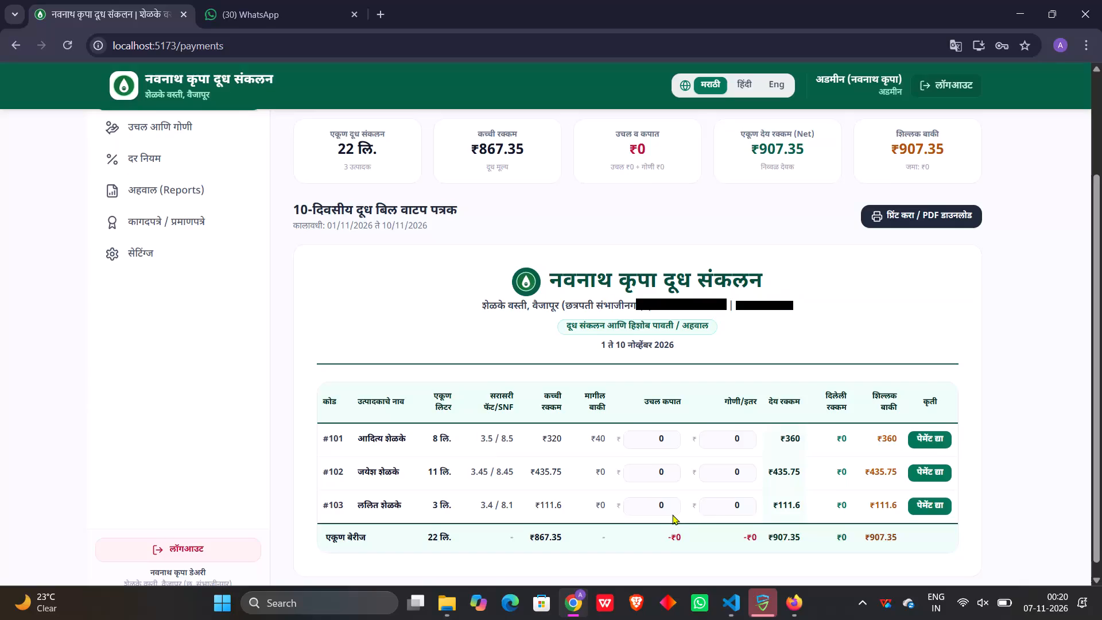
Set the advance deduction (उचल कपात) for producer #102 to ₹100 in the 1–10 November 2026 bill sheet and save the row.
{"action": "left_click", "coordinate": [654, 478]}
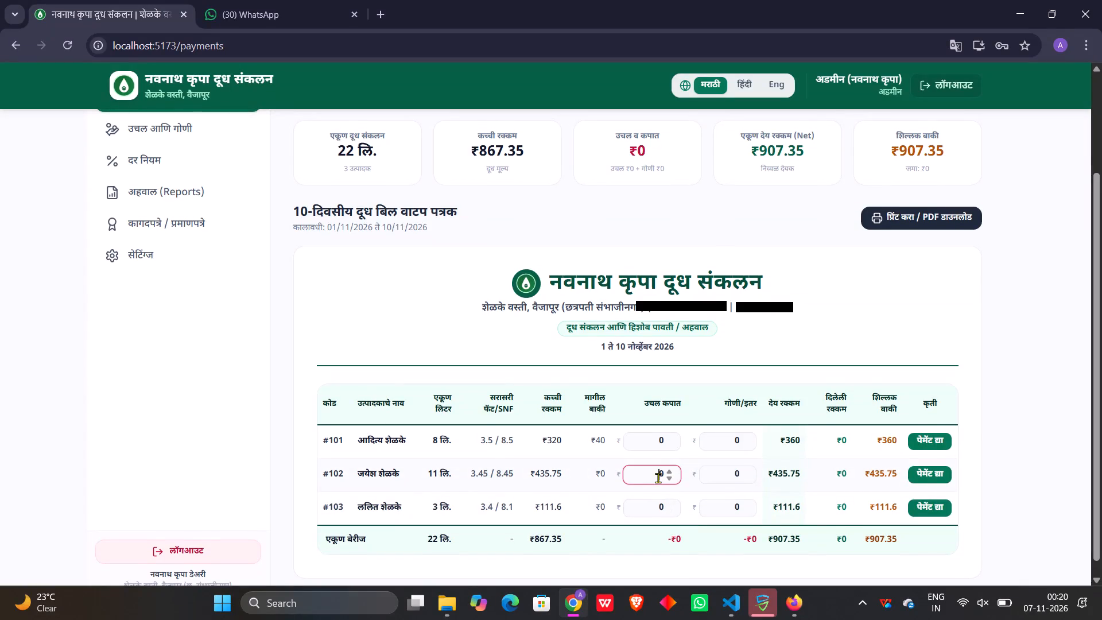
{"action": "key", "text": "1"}
{"action": "type", "text": "00"}
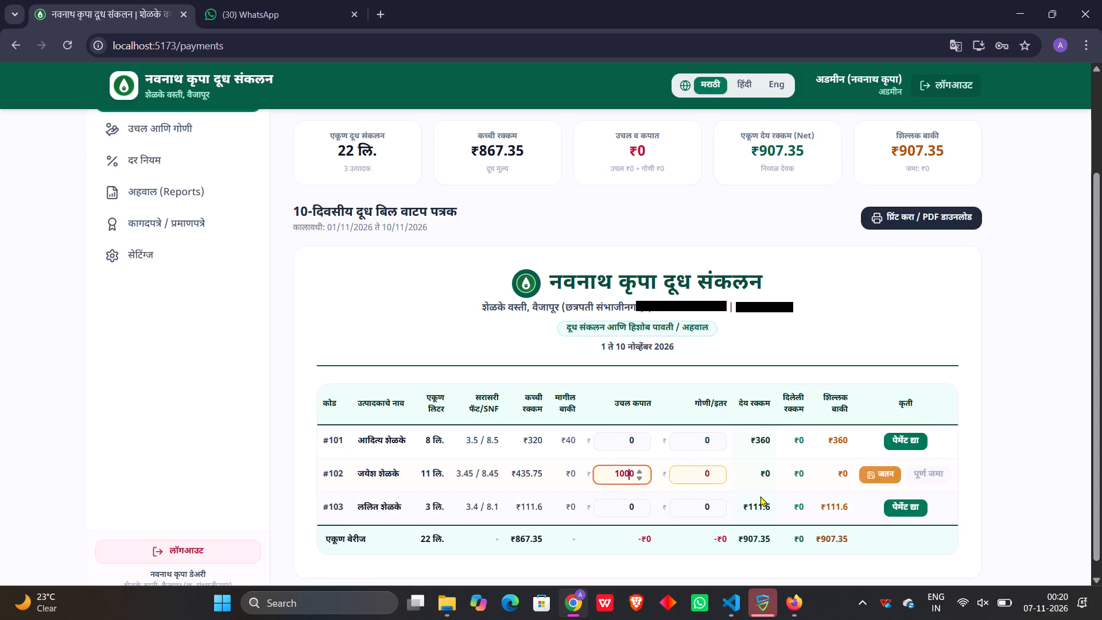
{"action": "key", "text": "BackSpace"}
{"action": "left_click", "coordinate": [884, 480]}
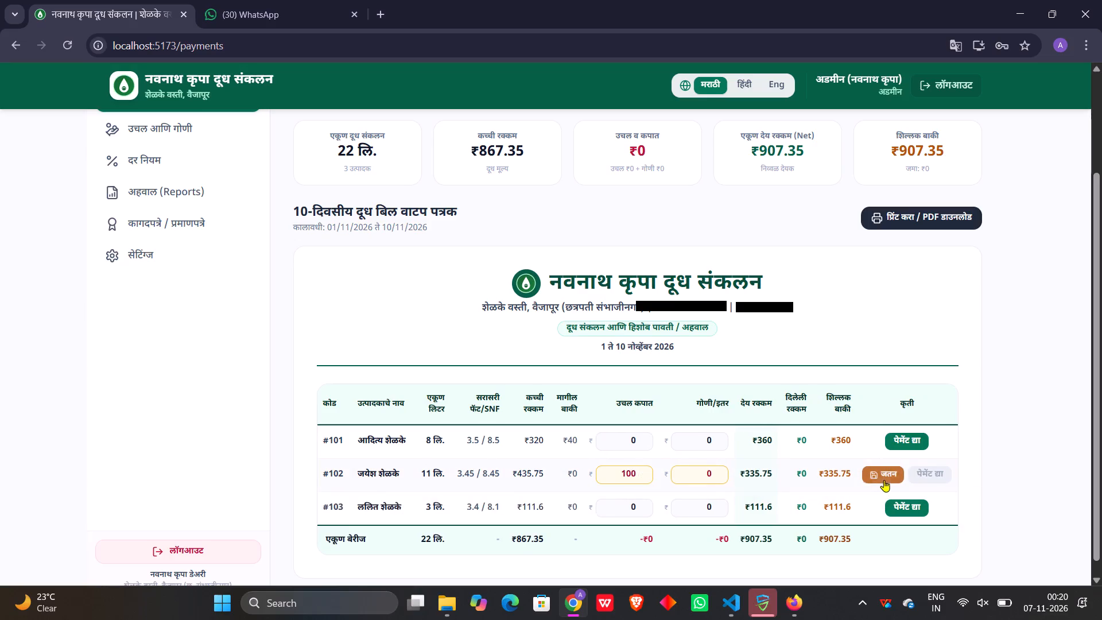
{"action": "scroll", "coordinate": [884, 480], "scroll_direction": "down", "scroll_amount": 1}
{"action": "left_click", "coordinate": [923, 463]}
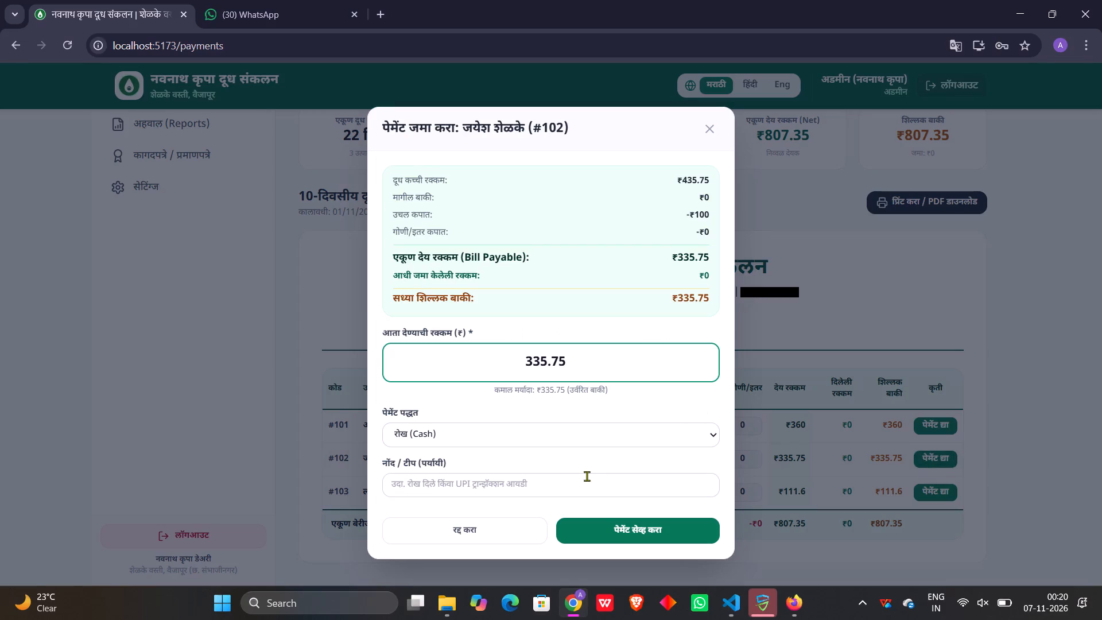
{"action": "left_click", "coordinate": [595, 527]}
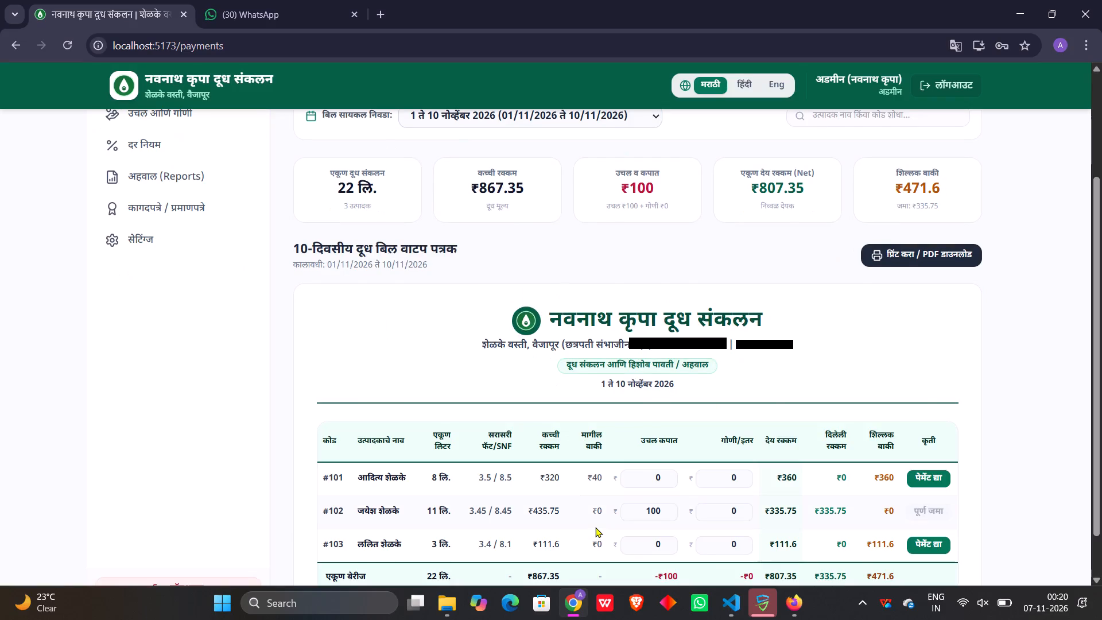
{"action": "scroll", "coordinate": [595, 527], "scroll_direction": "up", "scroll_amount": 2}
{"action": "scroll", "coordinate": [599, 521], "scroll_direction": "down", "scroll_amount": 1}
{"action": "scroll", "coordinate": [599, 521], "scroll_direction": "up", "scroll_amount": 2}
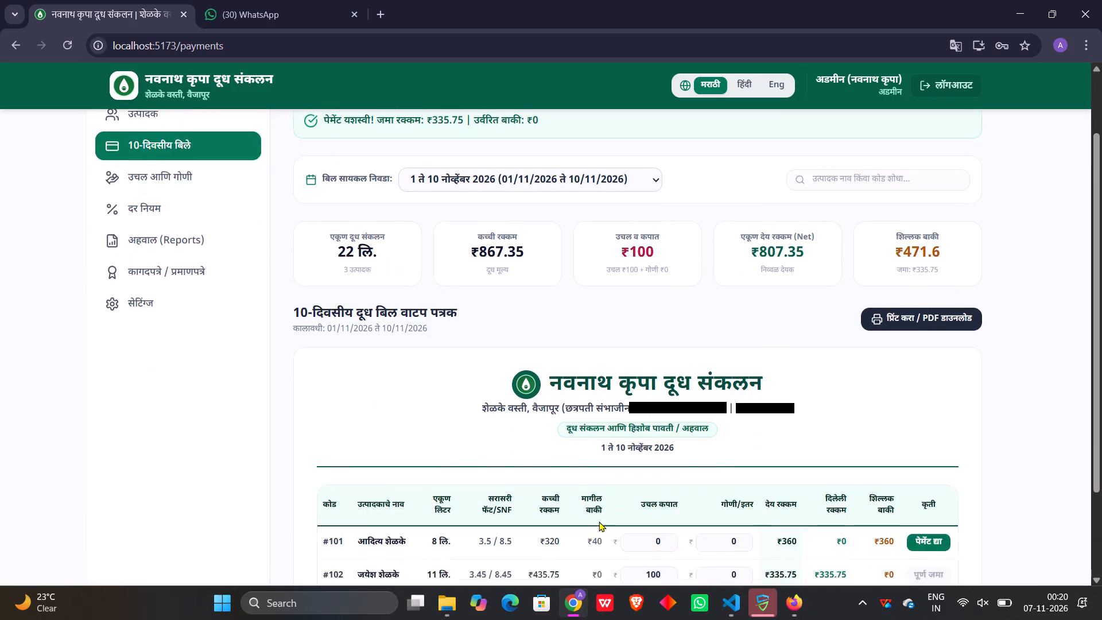
Open the dashboard (डॅशबोर्ड) and examine the financial overview, especially total advances (उचल), and the supplier remaining balances table.
{"action": "scroll", "coordinate": [599, 521], "scroll_direction": "up", "scroll_amount": 1}
{"action": "left_click", "coordinate": [149, 139]}
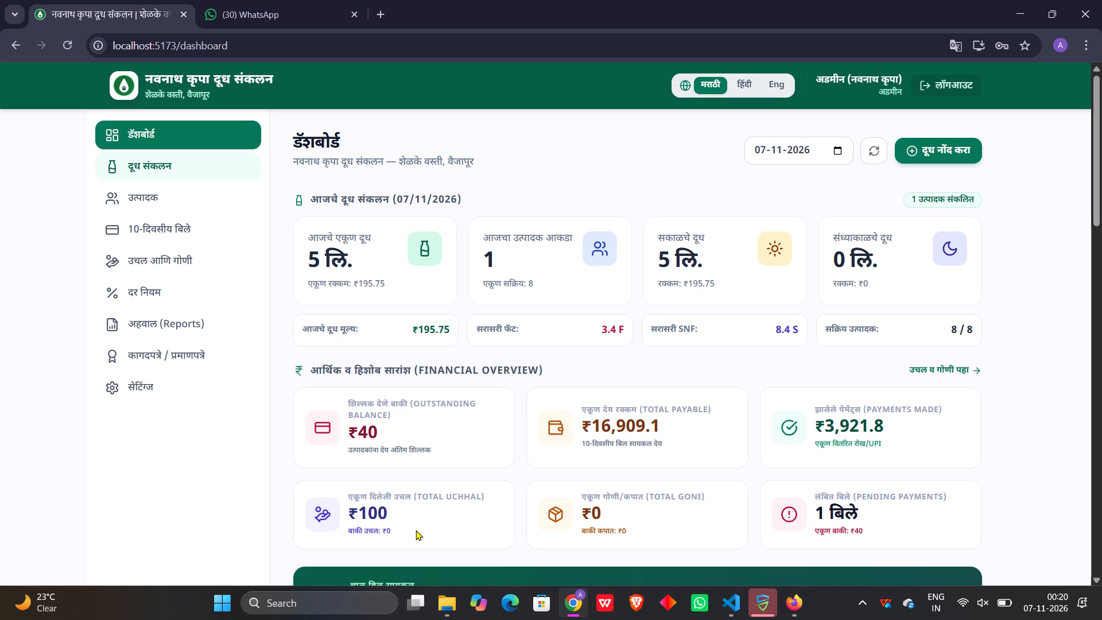
{"action": "scroll", "coordinate": [457, 529], "scroll_direction": "down", "scroll_amount": 1}
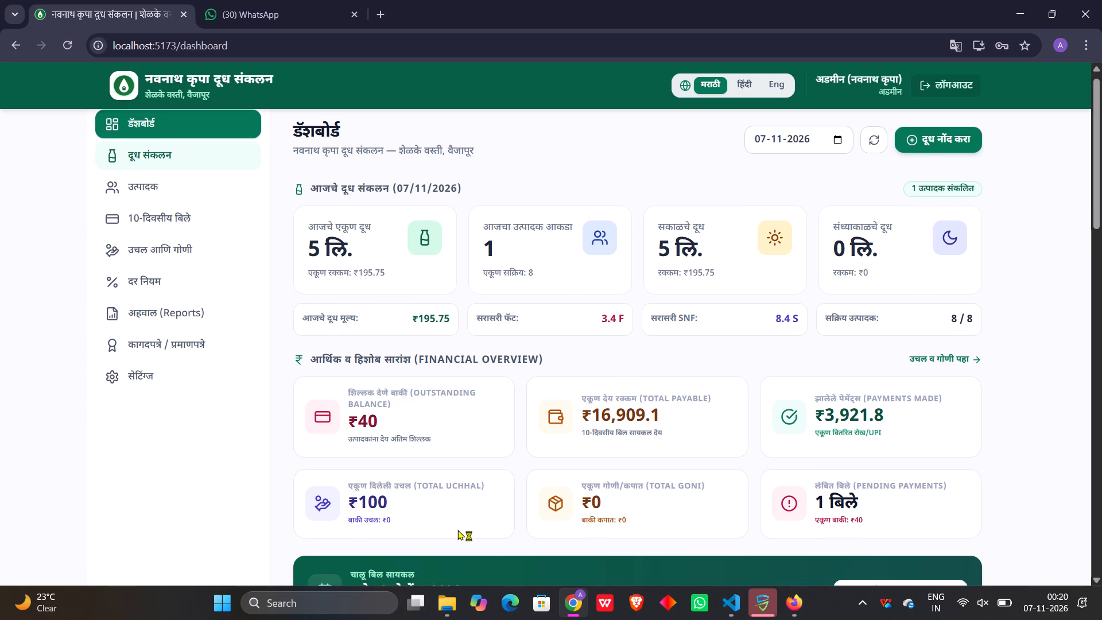
{"action": "scroll", "coordinate": [457, 529], "scroll_direction": "down", "scroll_amount": 1}
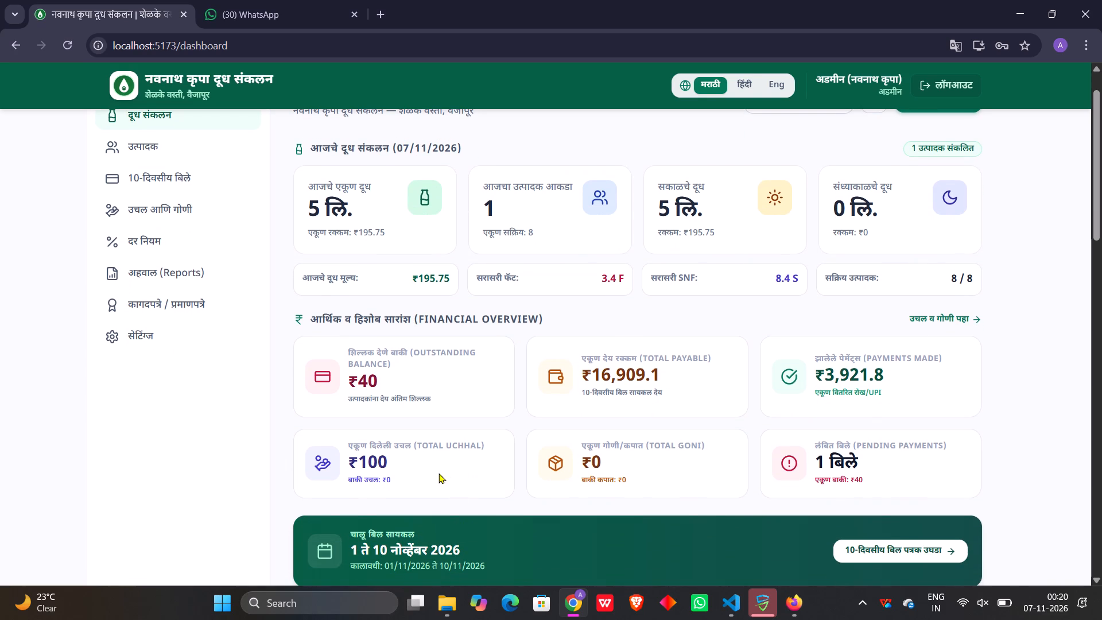
{"action": "left_click", "coordinate": [439, 473]}
{"action": "scroll", "coordinate": [444, 474], "scroll_direction": "down", "scroll_amount": 3}
{"action": "scroll", "coordinate": [444, 474], "scroll_direction": "up", "scroll_amount": 1}
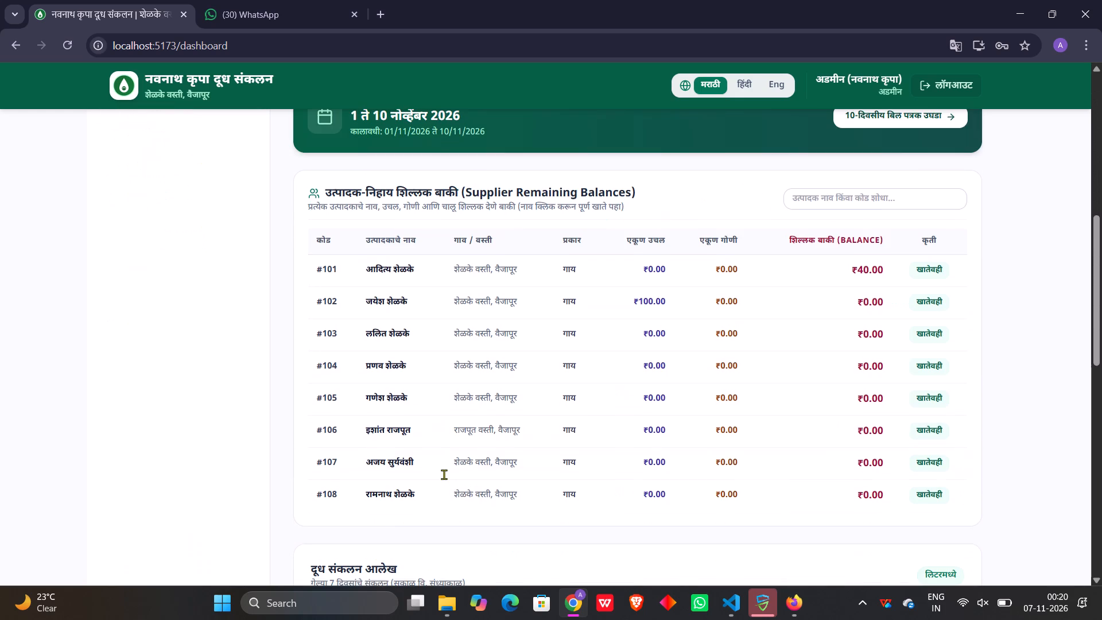
{"action": "scroll", "coordinate": [444, 474], "scroll_direction": "up", "scroll_amount": 2}
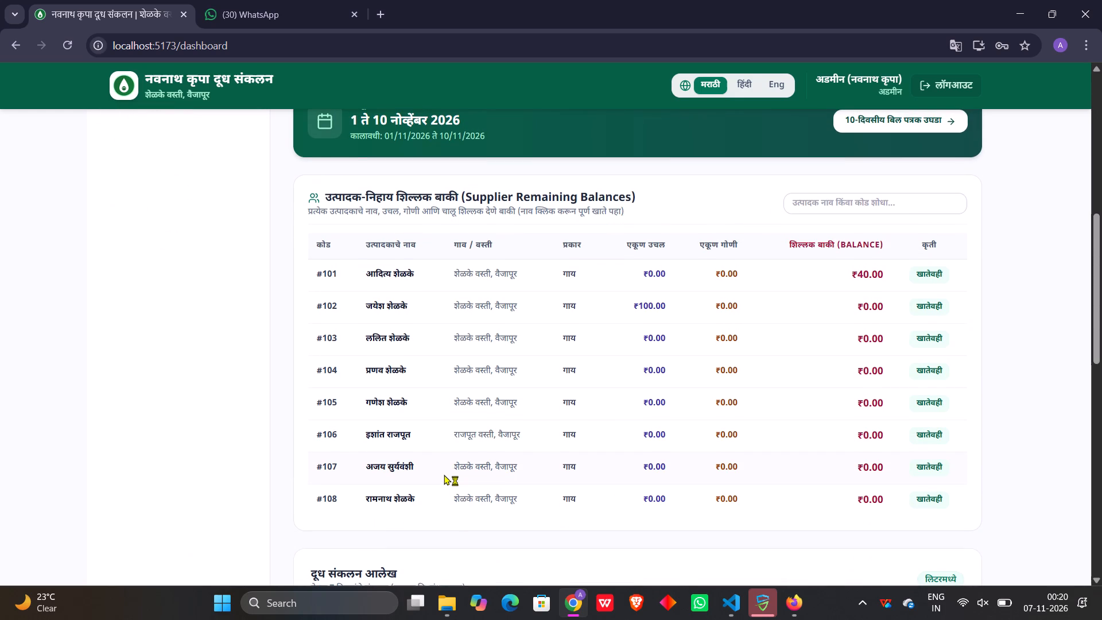
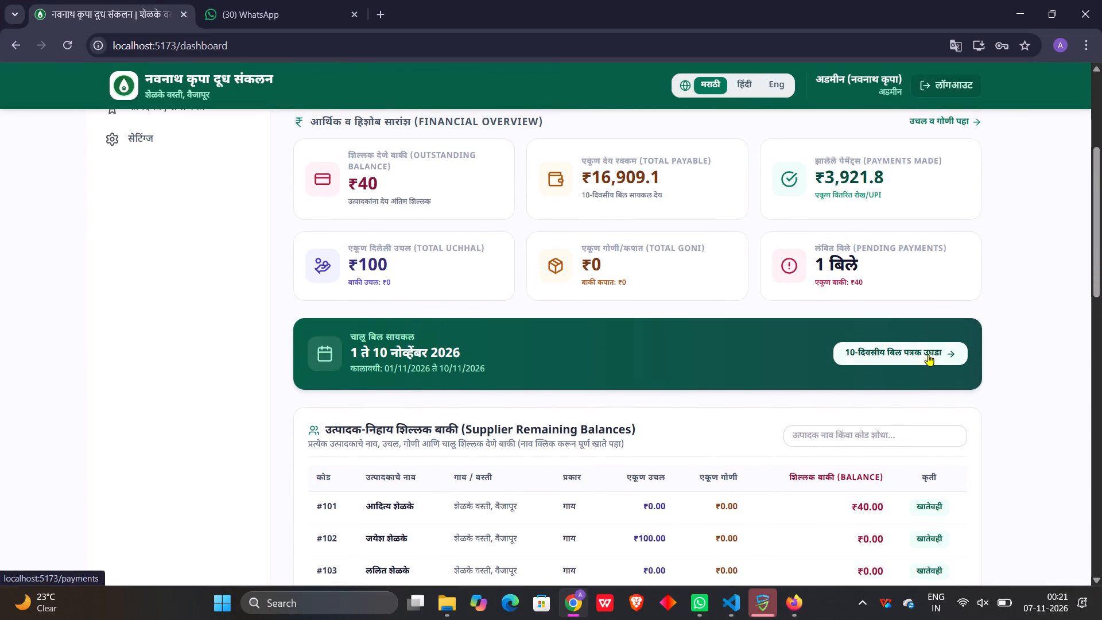
Open the 10-day bill sheet for the 1–10 November 2026 cycle and check the producers' deduction, payment and balance rows.
{"action": "left_click", "coordinate": [929, 351]}
{"action": "scroll", "coordinate": [782, 392], "scroll_direction": "down", "scroll_amount": 2}
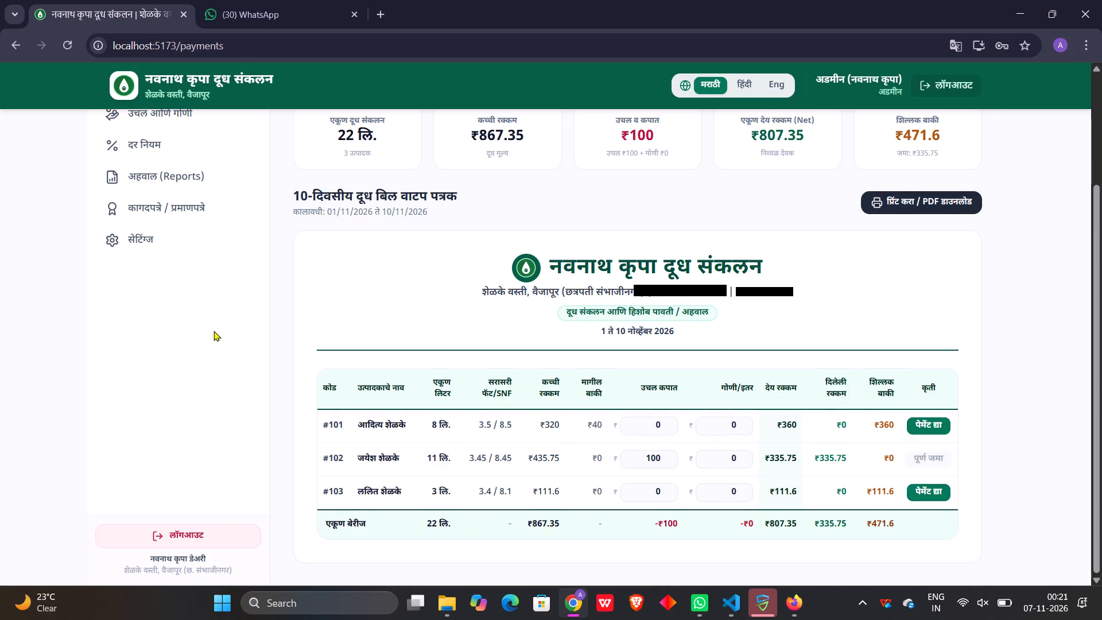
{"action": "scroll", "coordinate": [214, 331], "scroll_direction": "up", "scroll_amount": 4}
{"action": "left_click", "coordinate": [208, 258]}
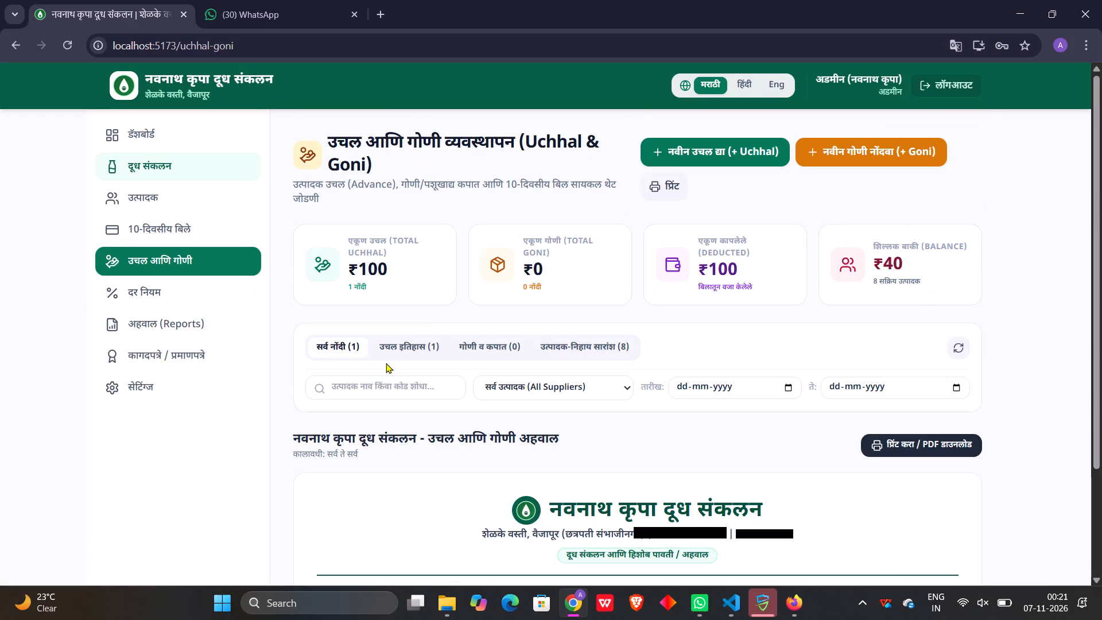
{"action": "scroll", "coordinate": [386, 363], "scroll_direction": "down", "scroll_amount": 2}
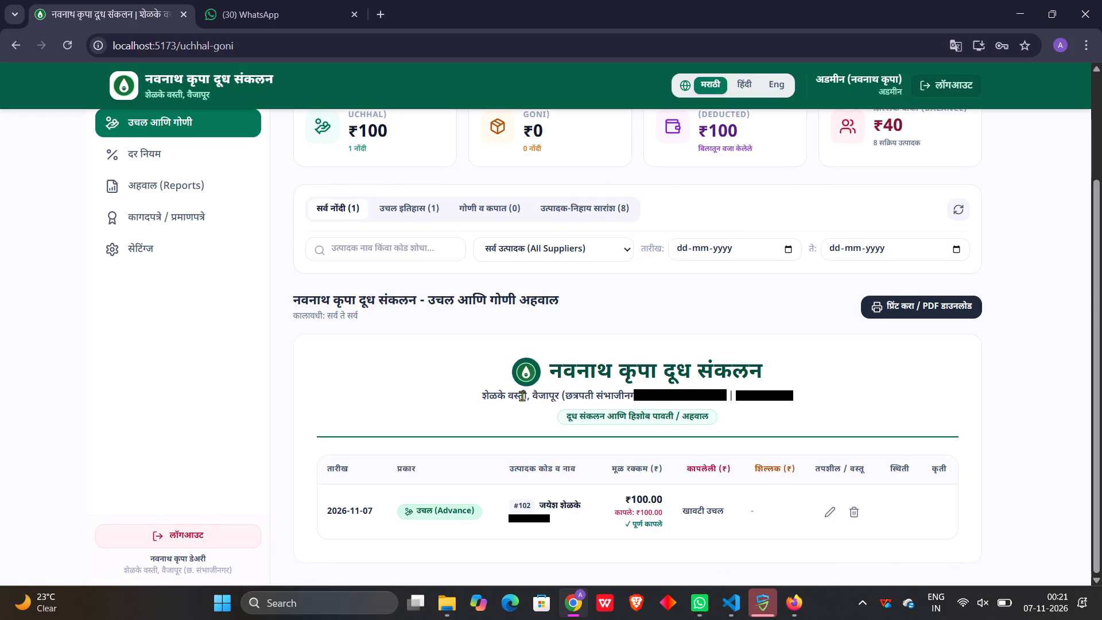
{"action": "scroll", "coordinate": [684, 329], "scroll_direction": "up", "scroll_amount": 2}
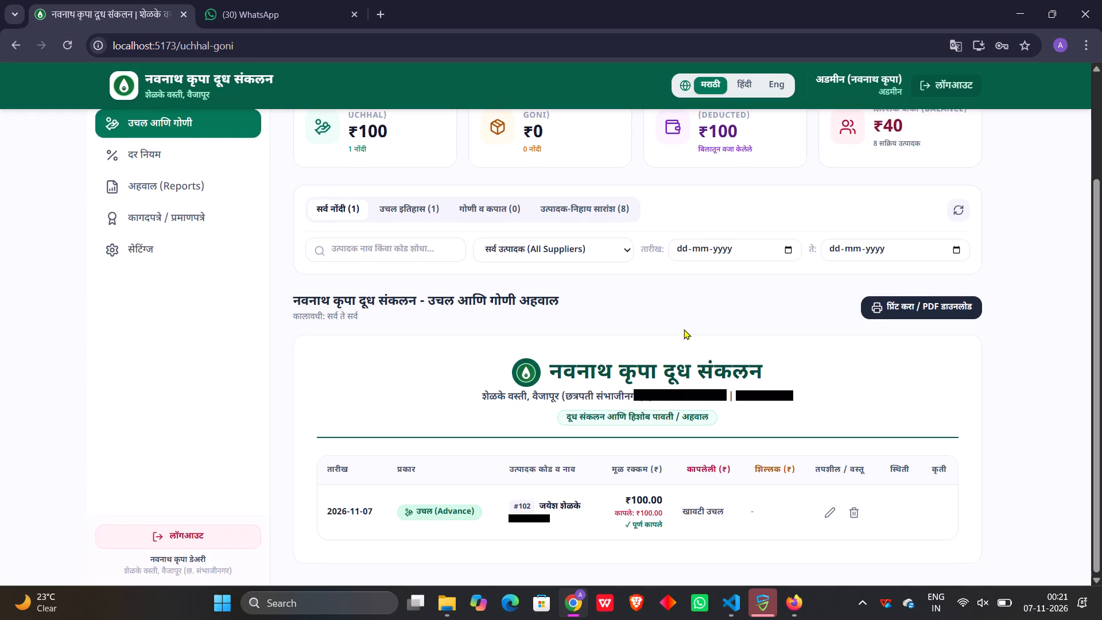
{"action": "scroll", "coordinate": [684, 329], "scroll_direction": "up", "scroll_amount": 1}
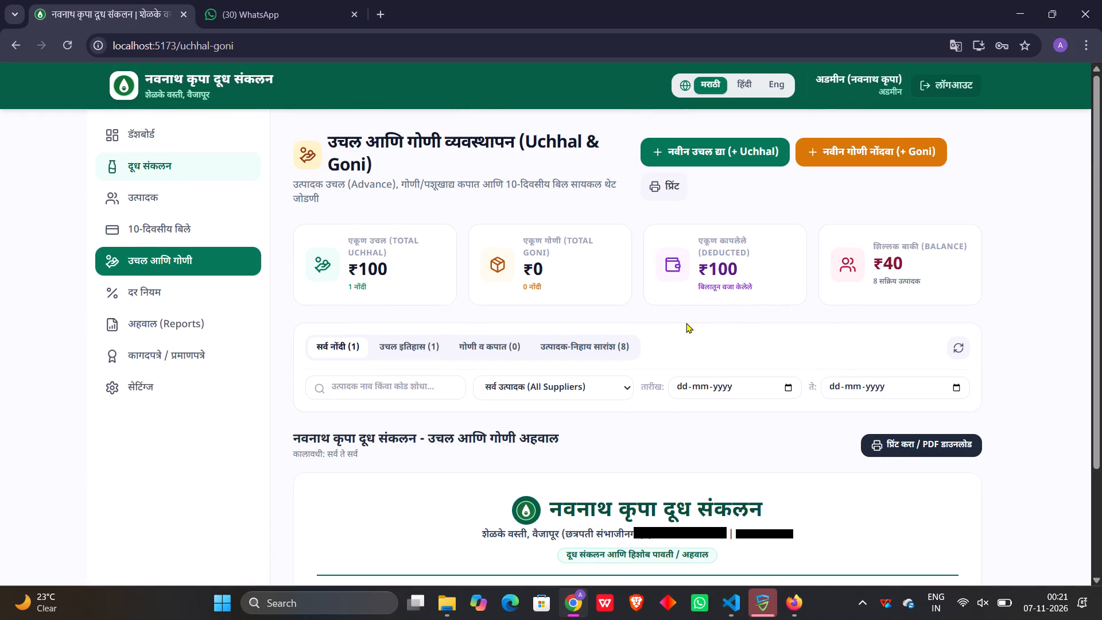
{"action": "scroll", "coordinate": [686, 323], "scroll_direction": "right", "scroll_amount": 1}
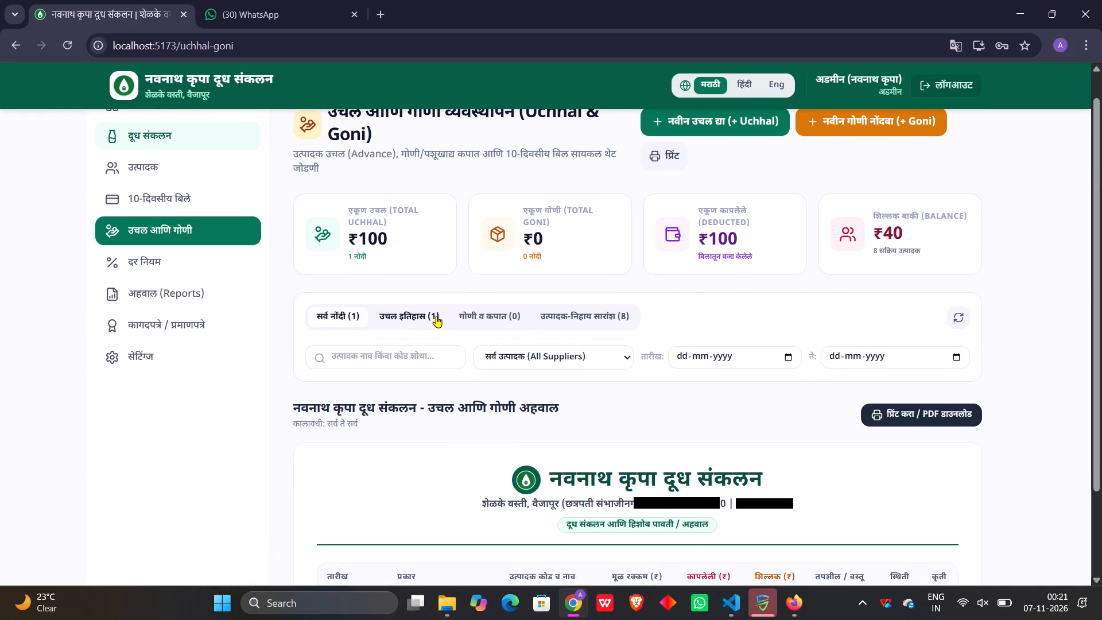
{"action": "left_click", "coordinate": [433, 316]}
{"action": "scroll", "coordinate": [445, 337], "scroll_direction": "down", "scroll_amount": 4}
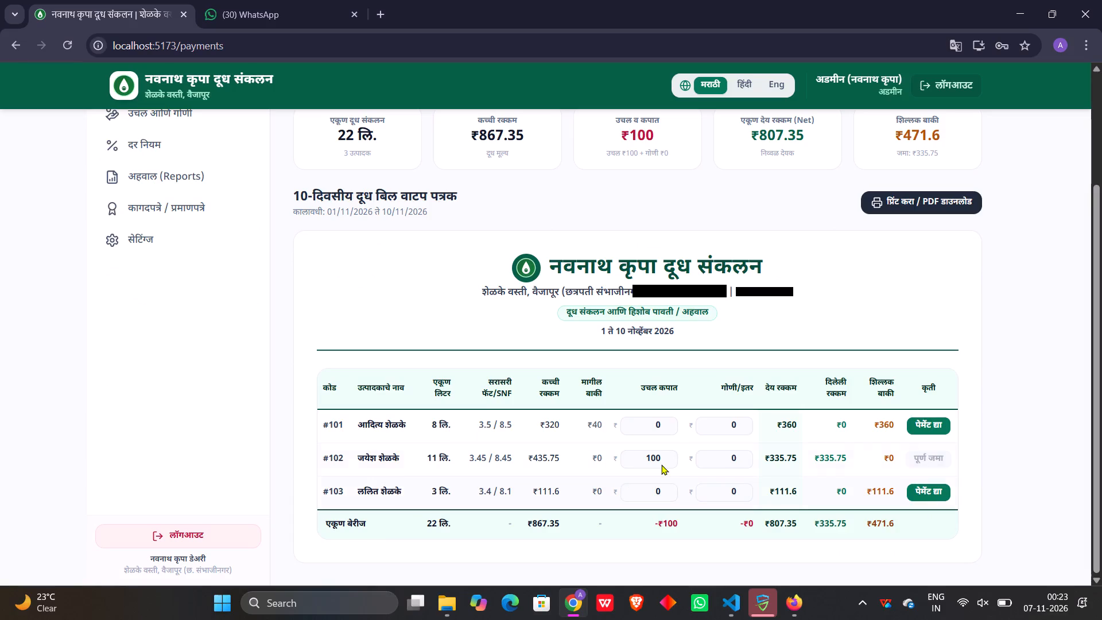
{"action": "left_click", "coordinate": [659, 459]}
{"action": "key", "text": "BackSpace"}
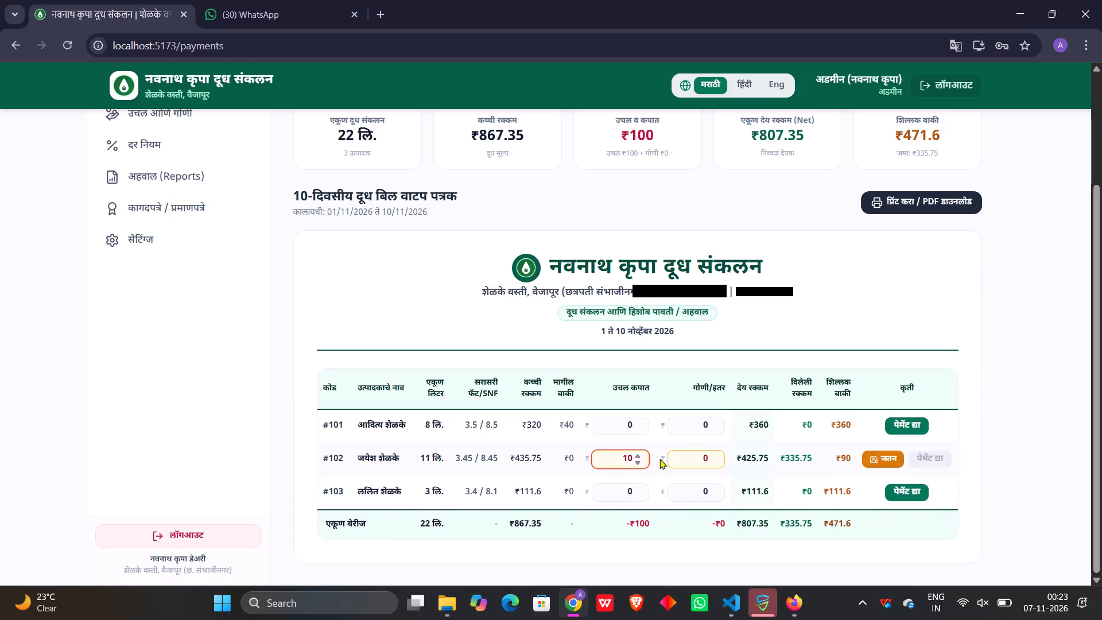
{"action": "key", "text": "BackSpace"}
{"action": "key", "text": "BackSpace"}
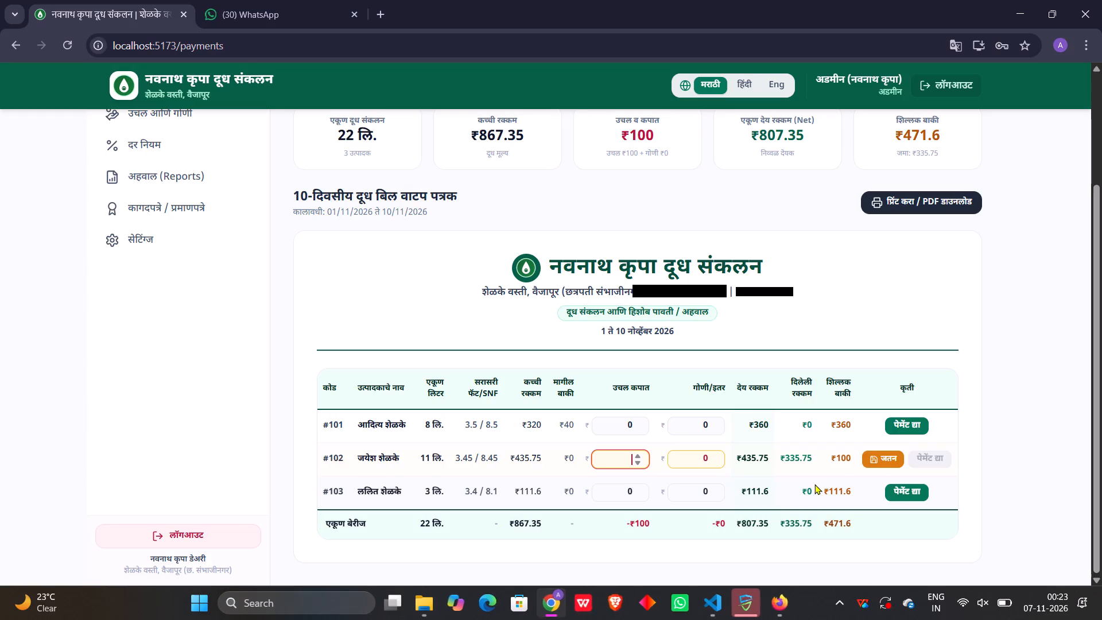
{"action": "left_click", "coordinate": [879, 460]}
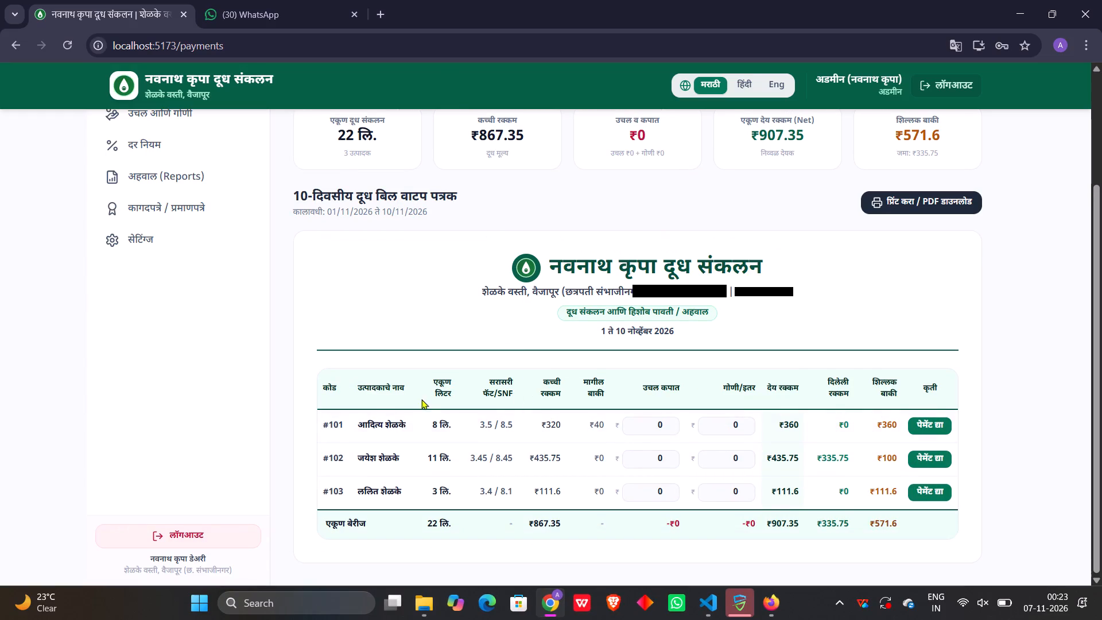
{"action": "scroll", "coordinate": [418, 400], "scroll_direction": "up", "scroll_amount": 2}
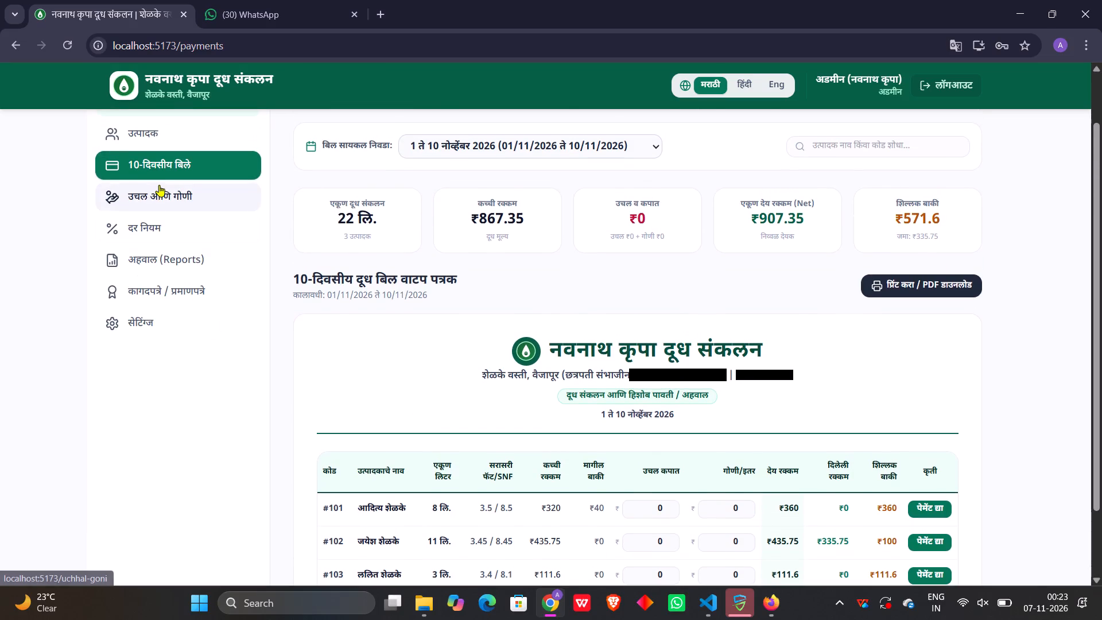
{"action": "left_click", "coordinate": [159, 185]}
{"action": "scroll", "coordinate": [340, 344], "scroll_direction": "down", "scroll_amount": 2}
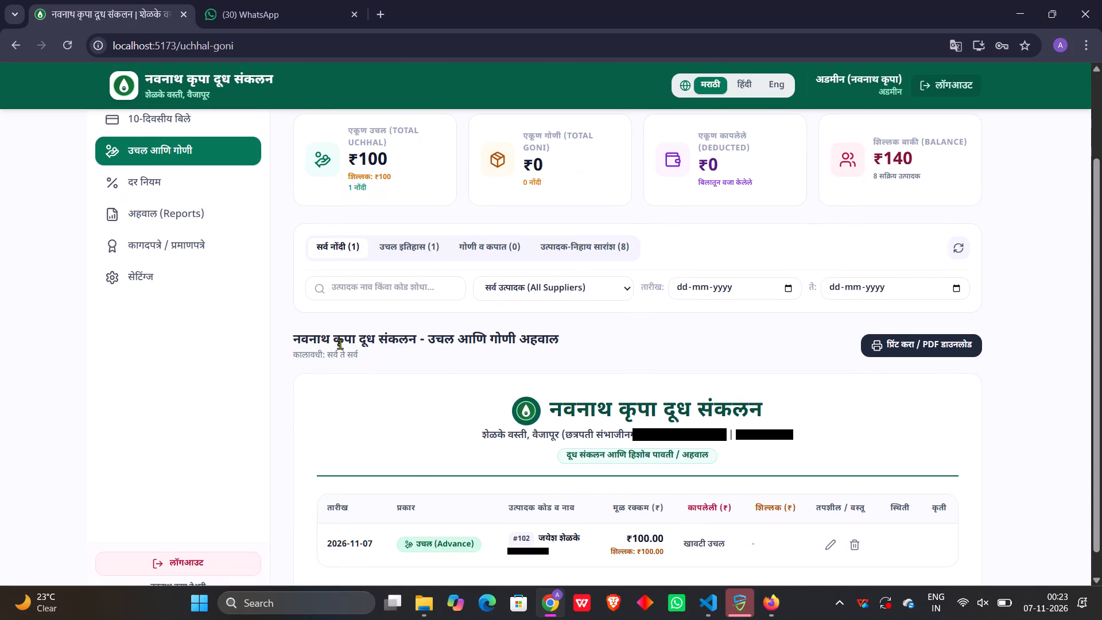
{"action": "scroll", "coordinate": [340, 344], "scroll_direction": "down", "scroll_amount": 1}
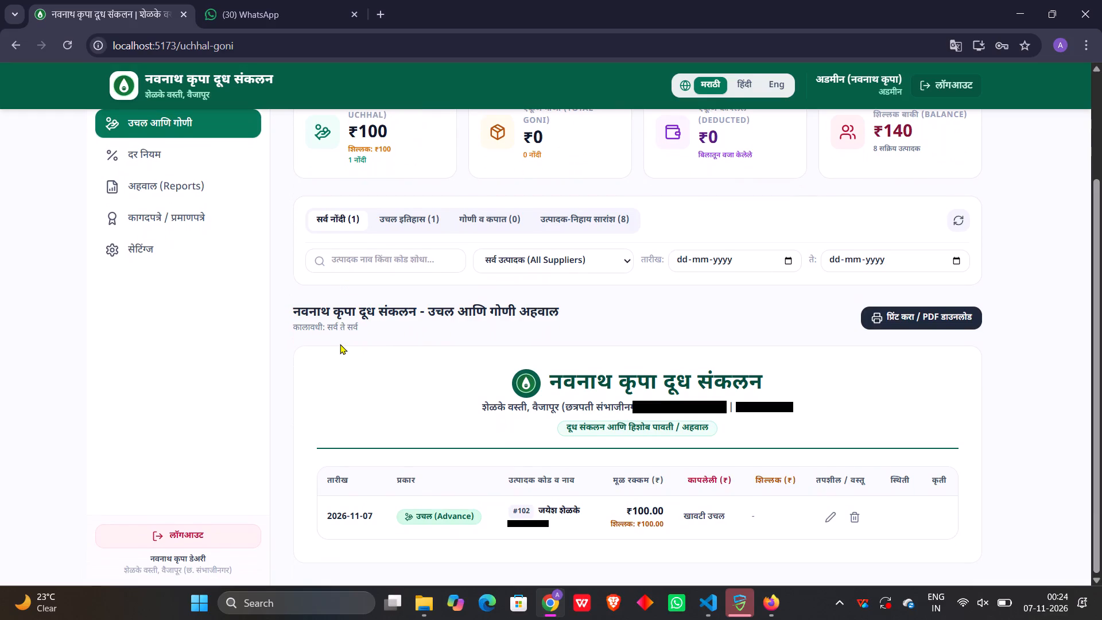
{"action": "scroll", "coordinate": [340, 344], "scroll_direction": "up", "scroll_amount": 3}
In the 1–10 November 2026 bill sheet, set producer #102's advance deduction to ₹100 and save the row.
{"action": "left_click", "coordinate": [213, 224]}
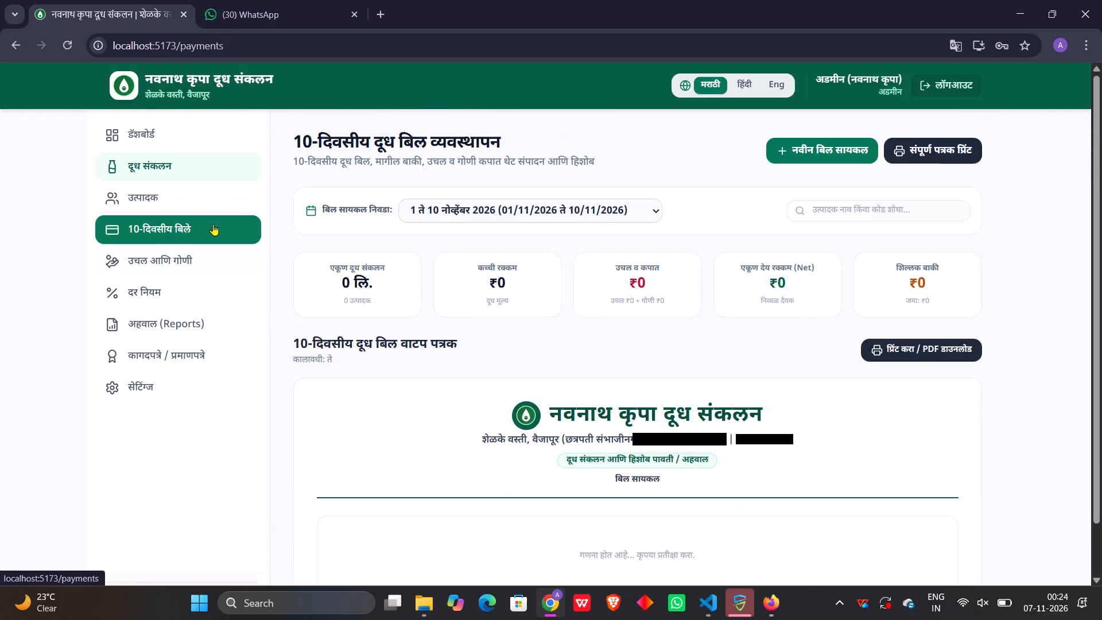
{"action": "scroll", "coordinate": [409, 366], "scroll_direction": "down", "scroll_amount": 2}
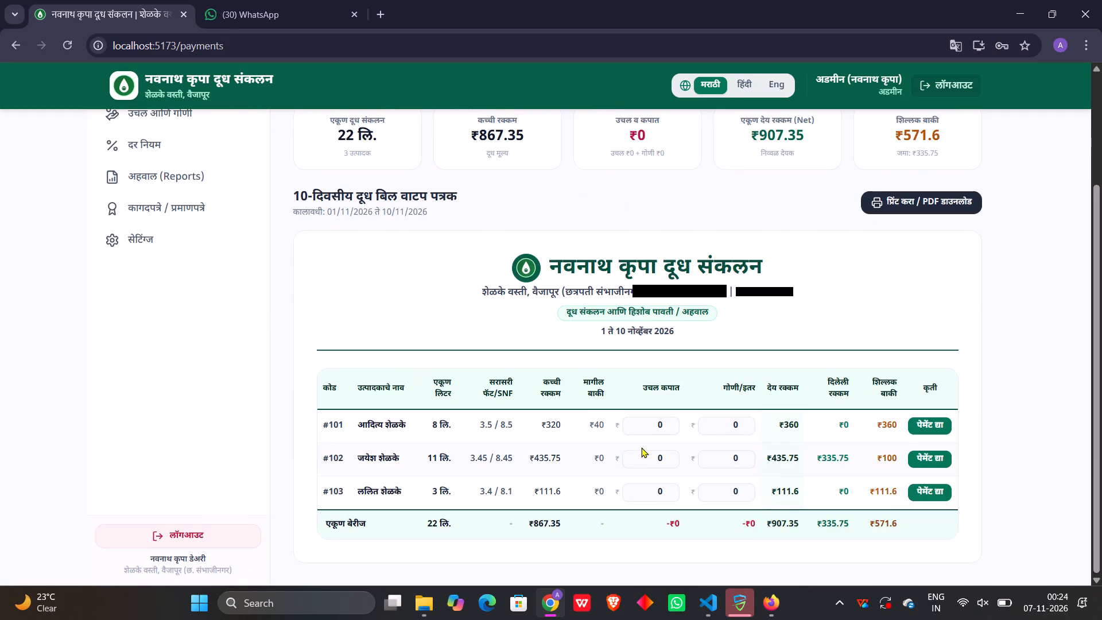
{"action": "left_click", "coordinate": [661, 459]}
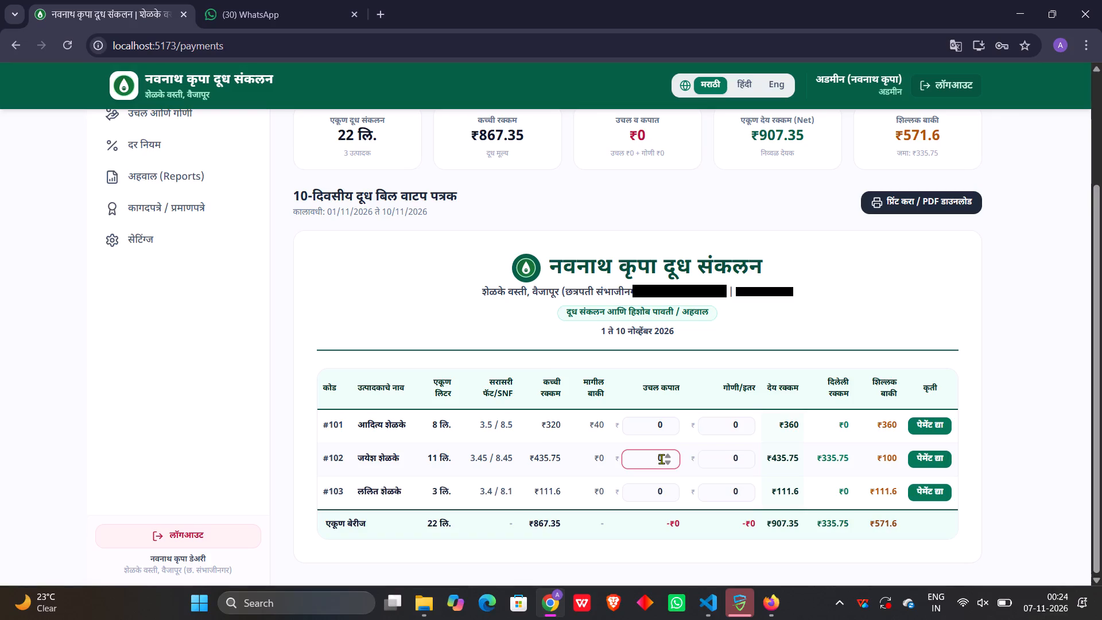
{"action": "key", "text": "BackSpace"}
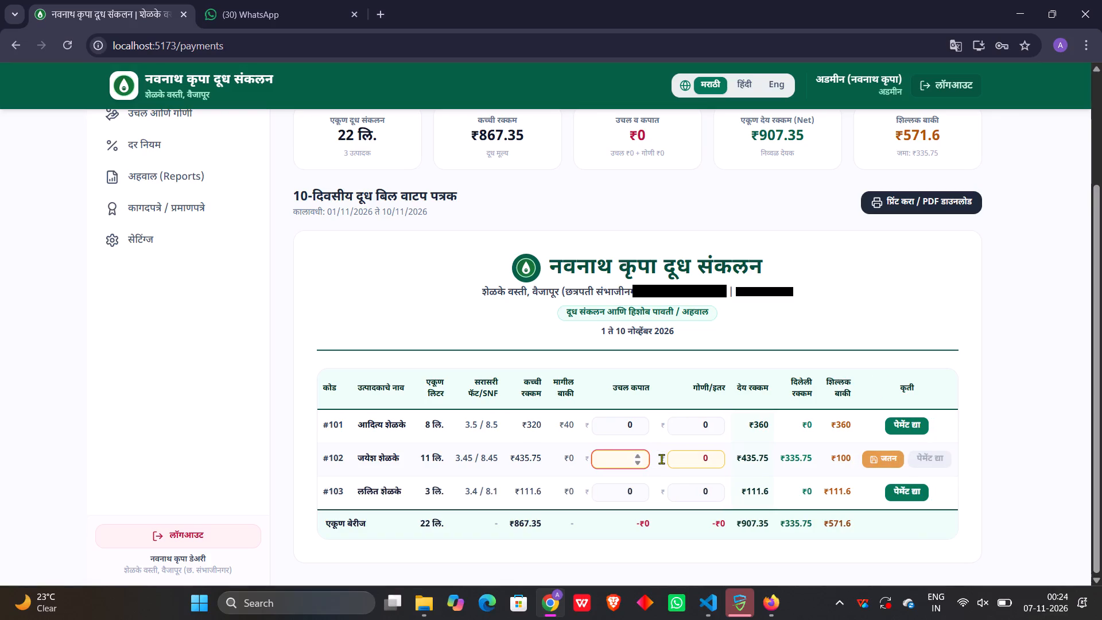
{"action": "key", "text": "1"}
{"action": "type", "text": "00"}
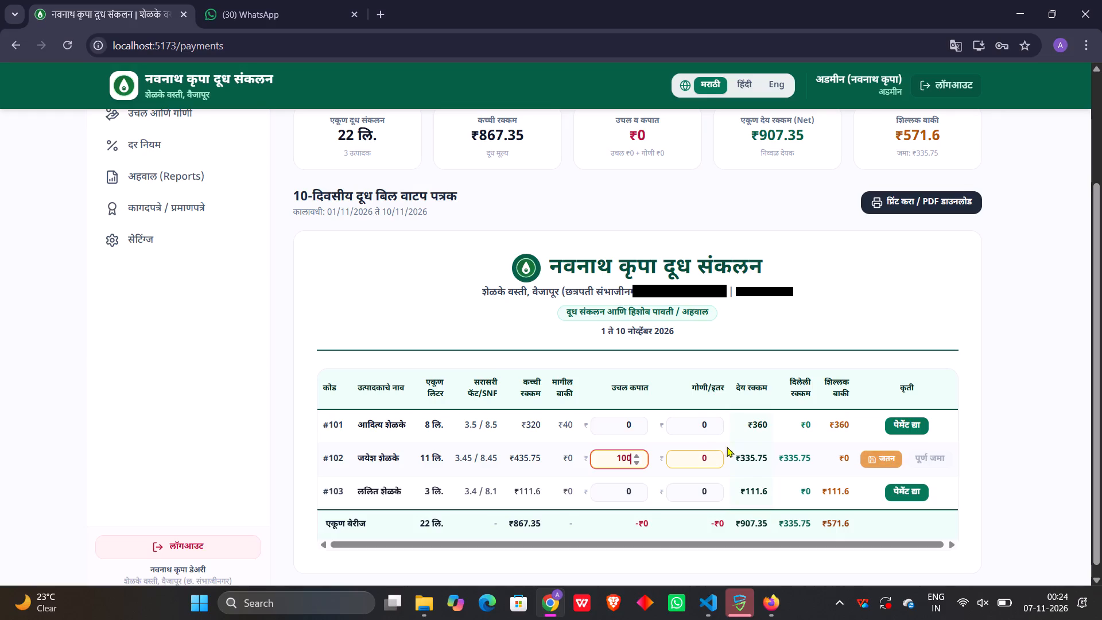
{"action": "left_click", "coordinate": [865, 459]}
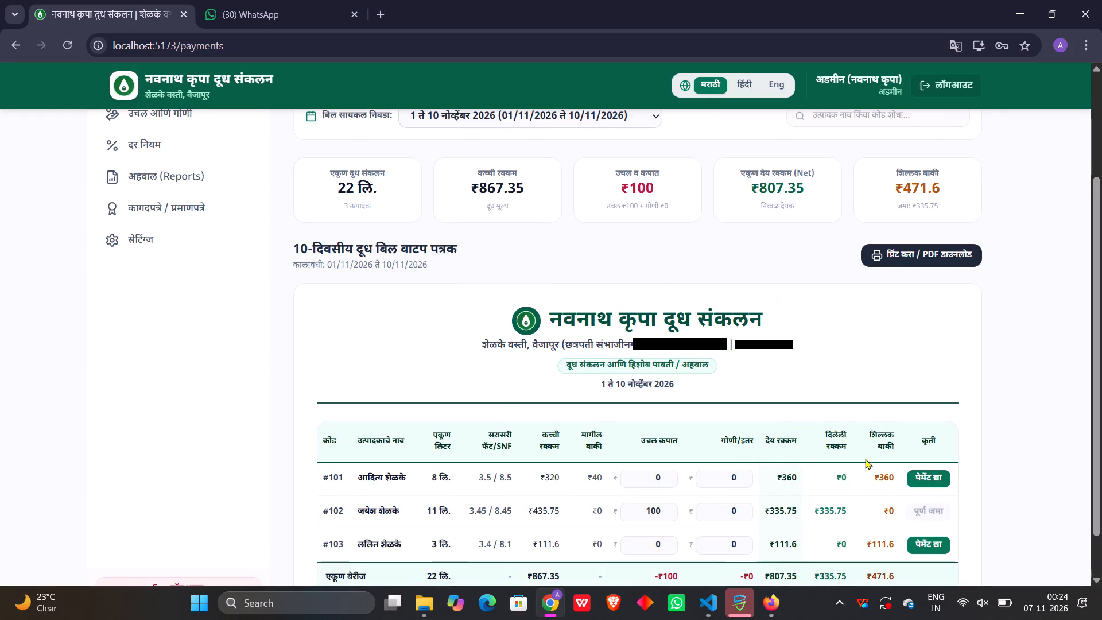
Examine the deductions and balances in the 1–10 November 2026 bill sheet and check producer #102's advance record.
{"action": "scroll", "coordinate": [744, 468], "scroll_direction": "down", "scroll_amount": 1}
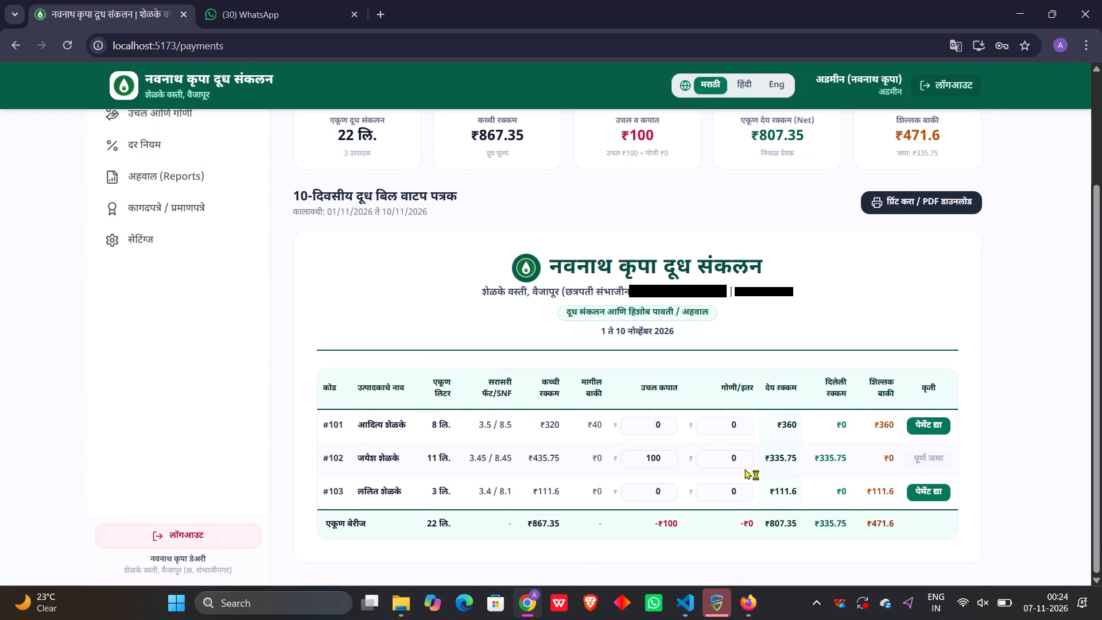
{"action": "scroll", "coordinate": [754, 434], "scroll_direction": "up", "scroll_amount": 1}
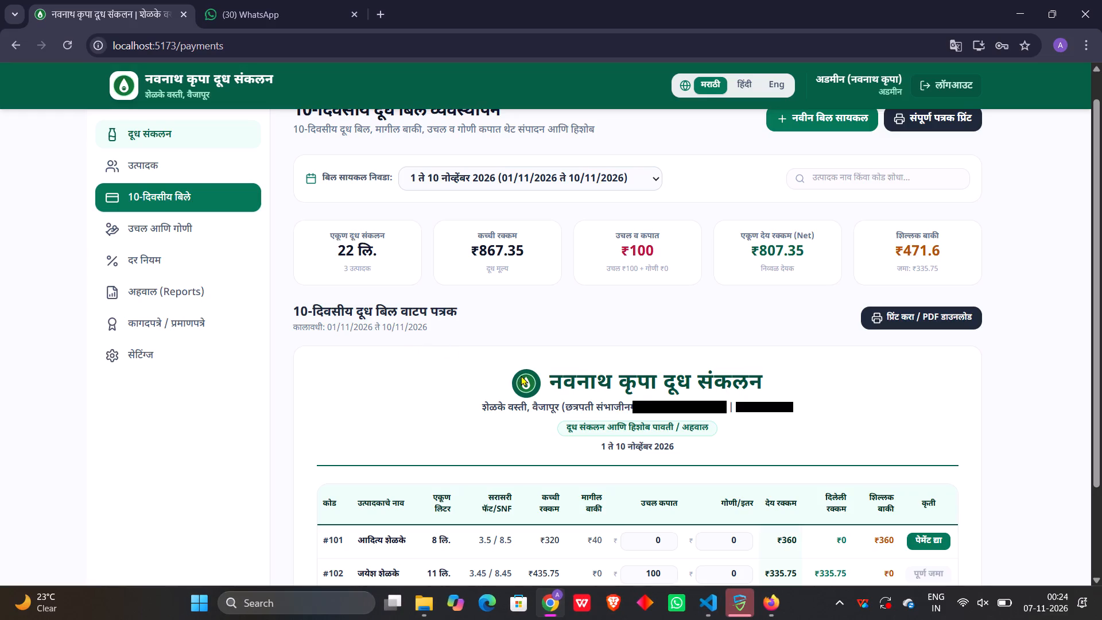
{"action": "scroll", "coordinate": [639, 389], "scroll_direction": "down", "scroll_amount": 1}
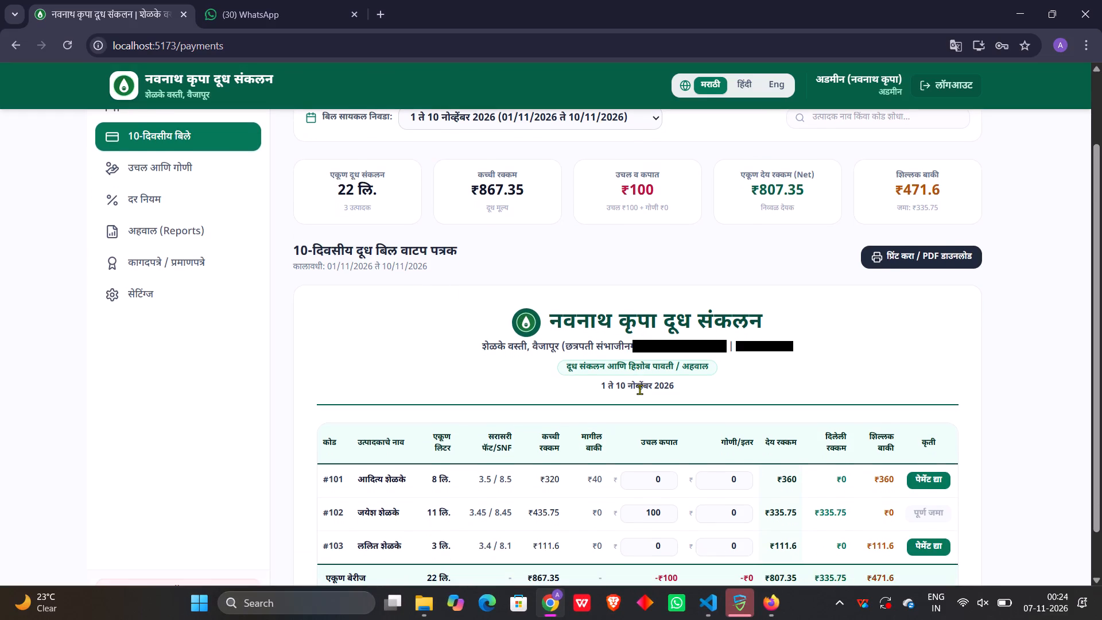
{"action": "scroll", "coordinate": [639, 389], "scroll_direction": "down", "scroll_amount": 1}
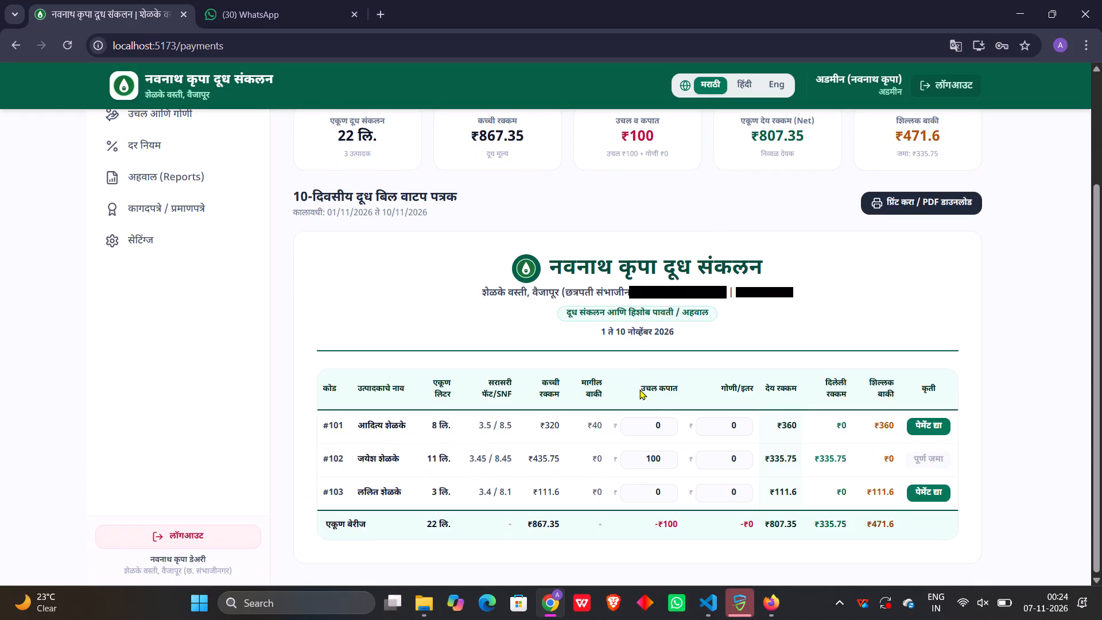
{"action": "scroll", "coordinate": [472, 373], "scroll_direction": "down", "scroll_amount": 4}
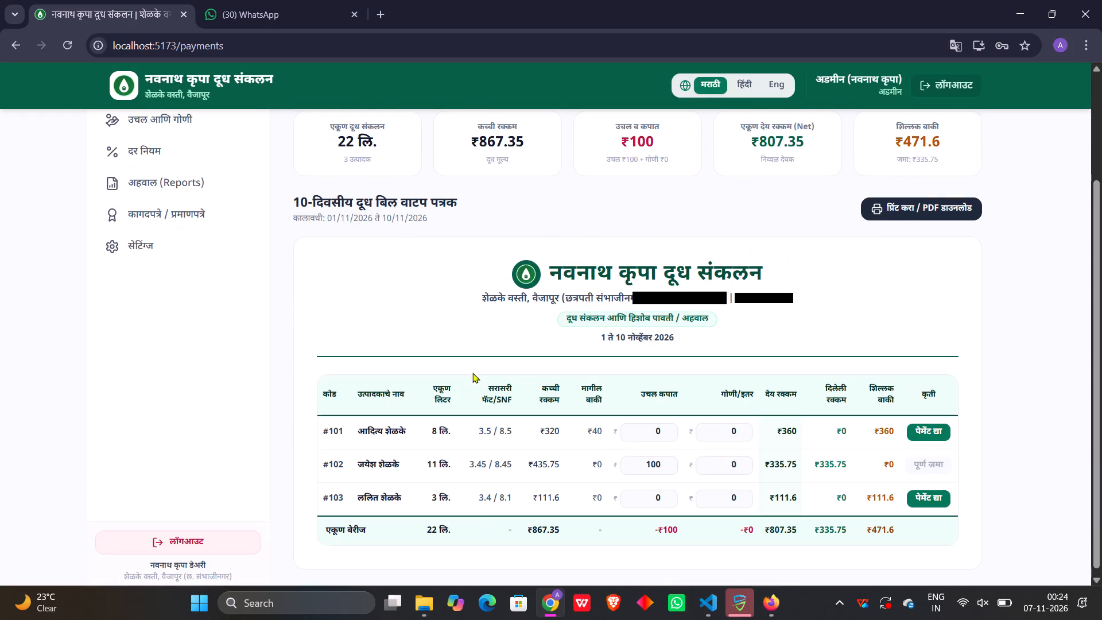
{"action": "scroll", "coordinate": [455, 323], "scroll_direction": "up", "scroll_amount": 2}
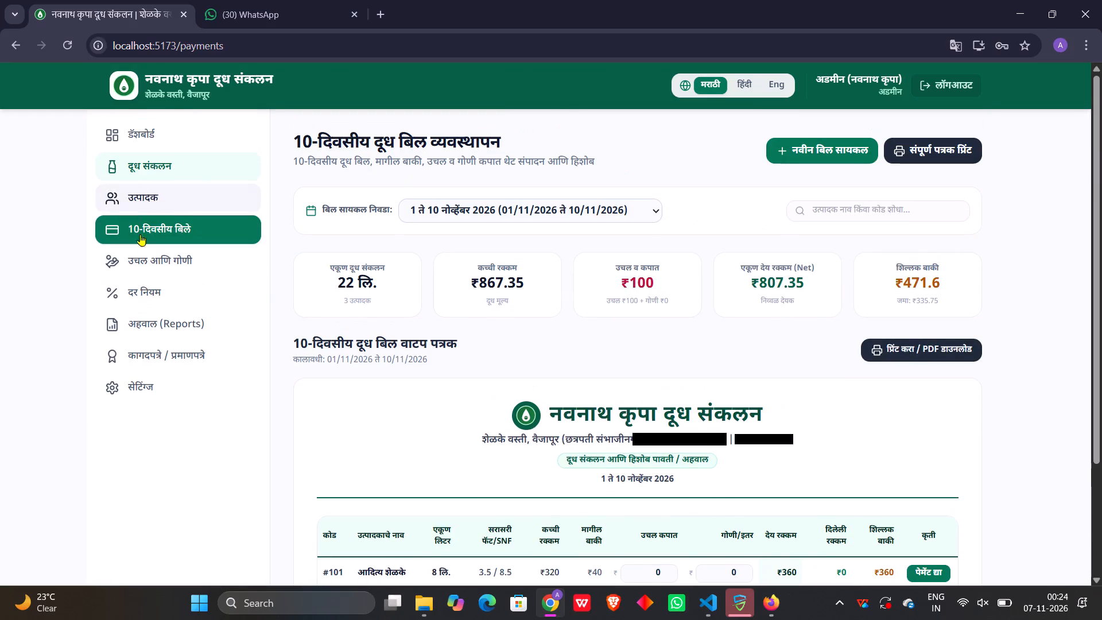
{"action": "left_click", "coordinate": [144, 268]}
{"action": "scroll", "coordinate": [418, 398], "scroll_direction": "down", "scroll_amount": 2}
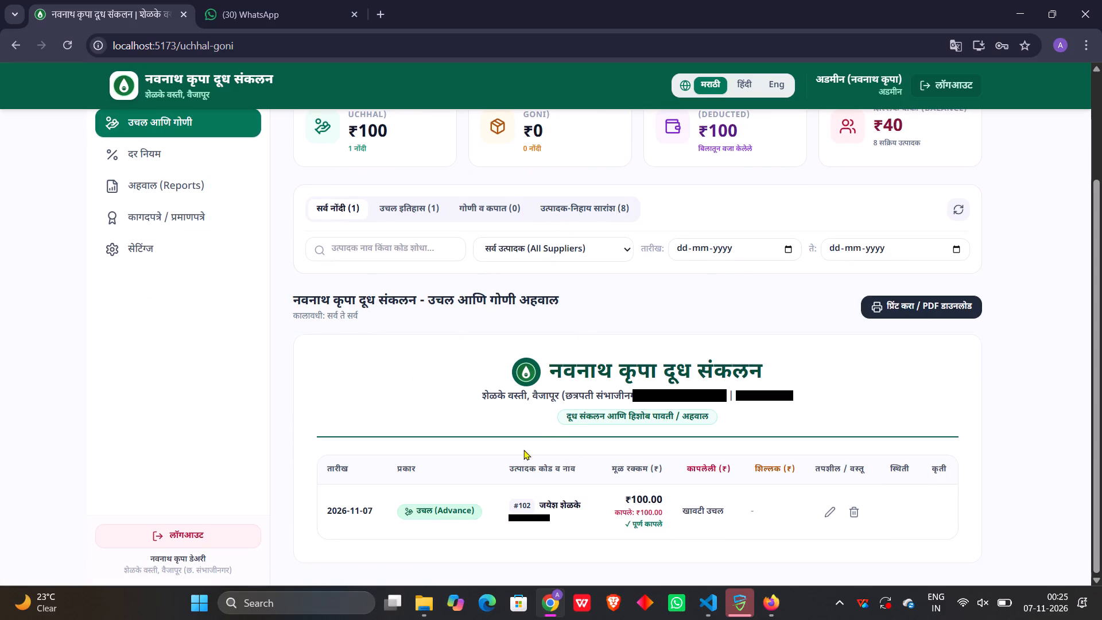
{"action": "scroll", "coordinate": [265, 336], "scroll_direction": "up", "scroll_amount": 2}
Review the dashboard's financial overview and the advances and remaining balances listed per supplier.
{"action": "left_click", "coordinate": [166, 144]}
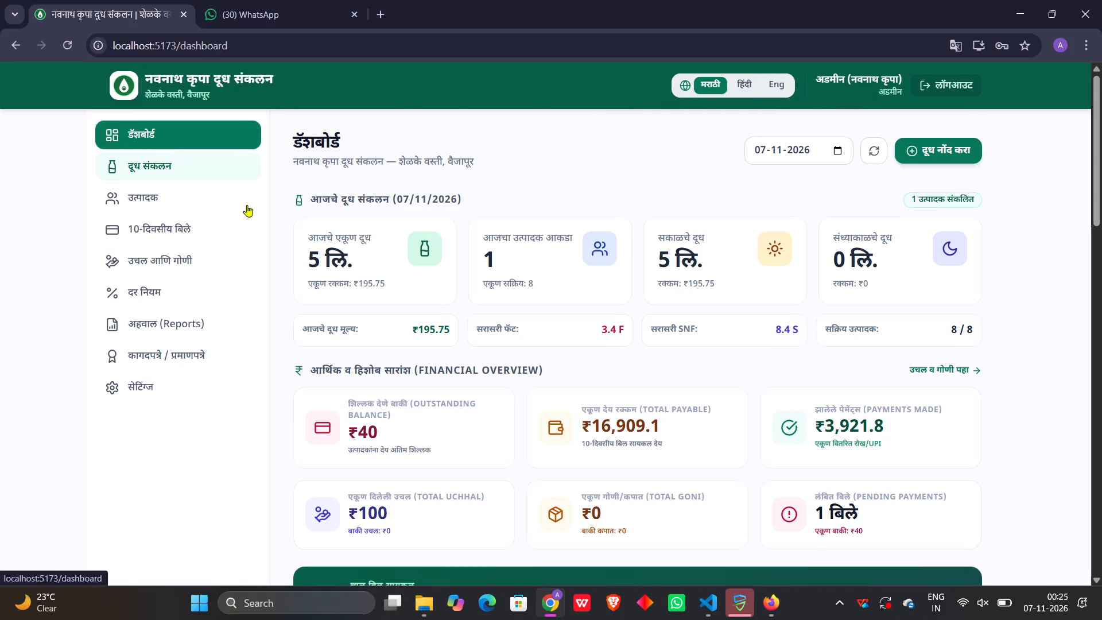
{"action": "scroll", "coordinate": [359, 391], "scroll_direction": "down", "scroll_amount": 1}
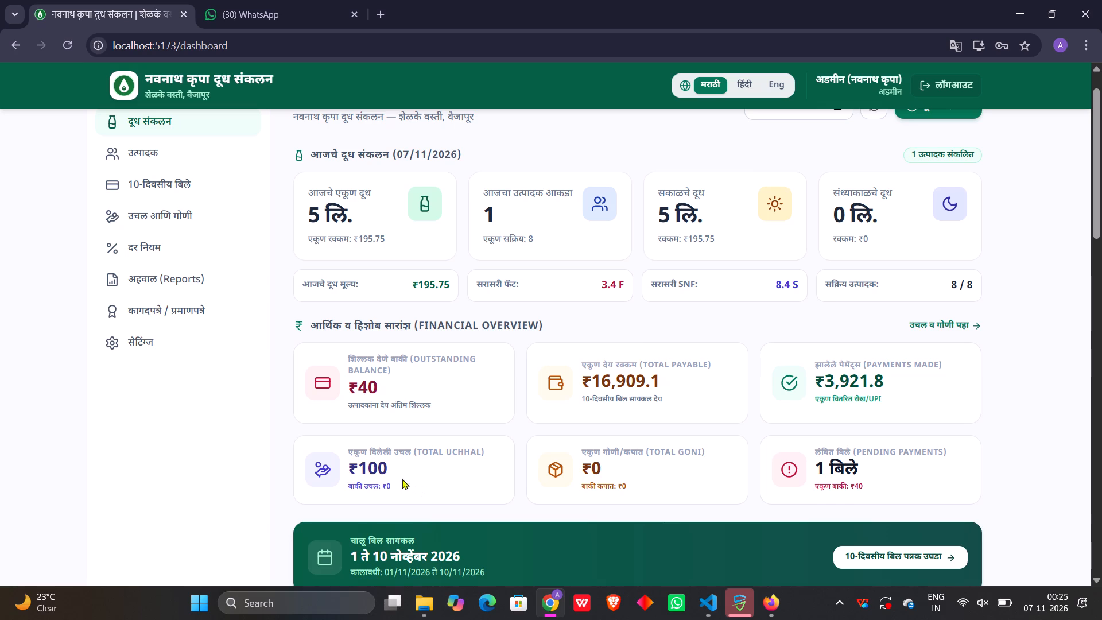
{"action": "scroll", "coordinate": [159, 303], "scroll_direction": "right", "scroll_amount": 5}
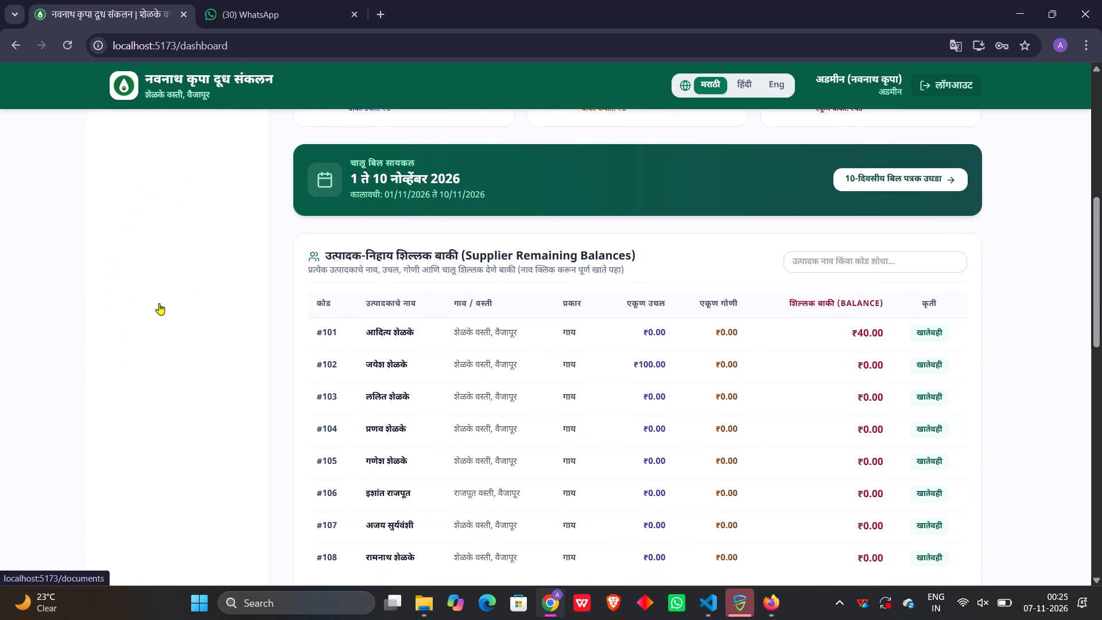
{"action": "scroll", "coordinate": [179, 259], "scroll_direction": "right", "scroll_amount": 1}
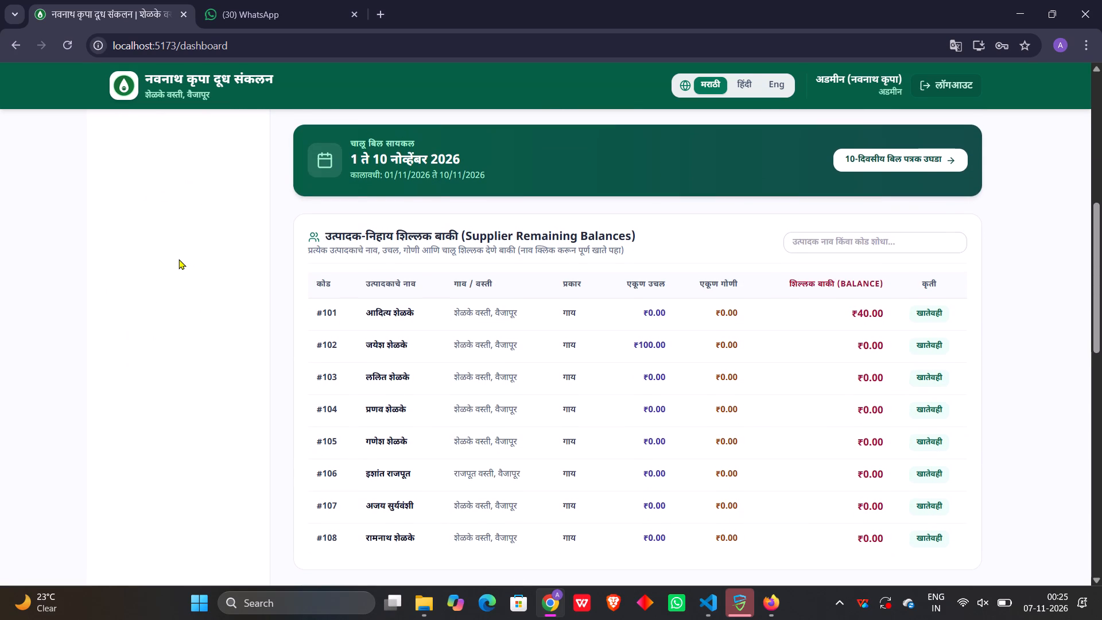
{"action": "scroll", "coordinate": [179, 259], "scroll_direction": "right", "scroll_amount": 3}
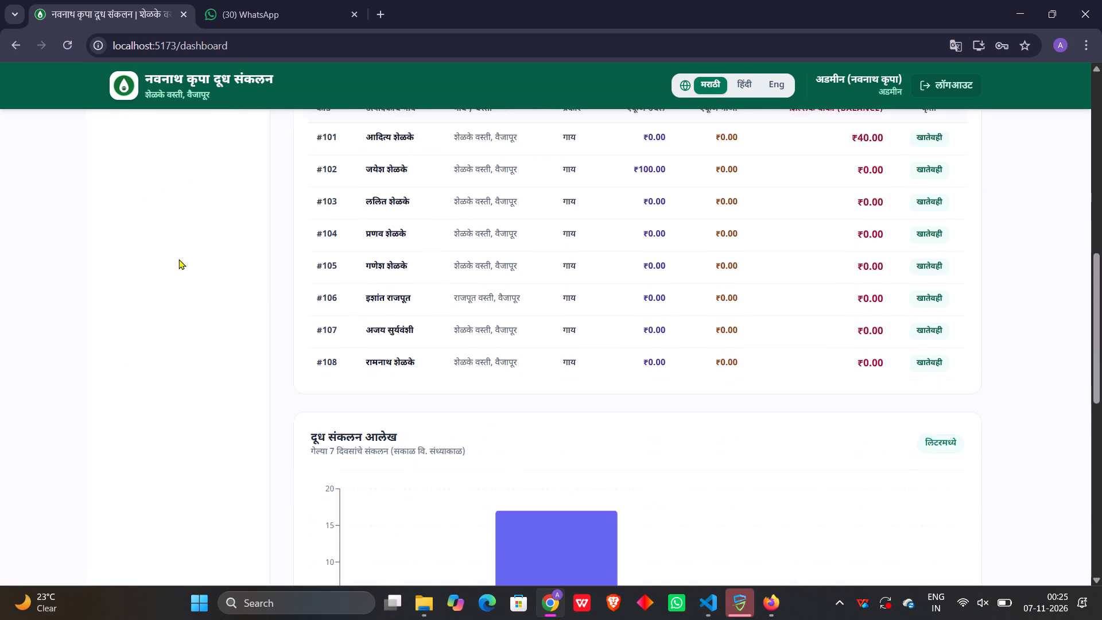
{"action": "scroll", "coordinate": [179, 259], "scroll_direction": "up", "scroll_amount": 5}
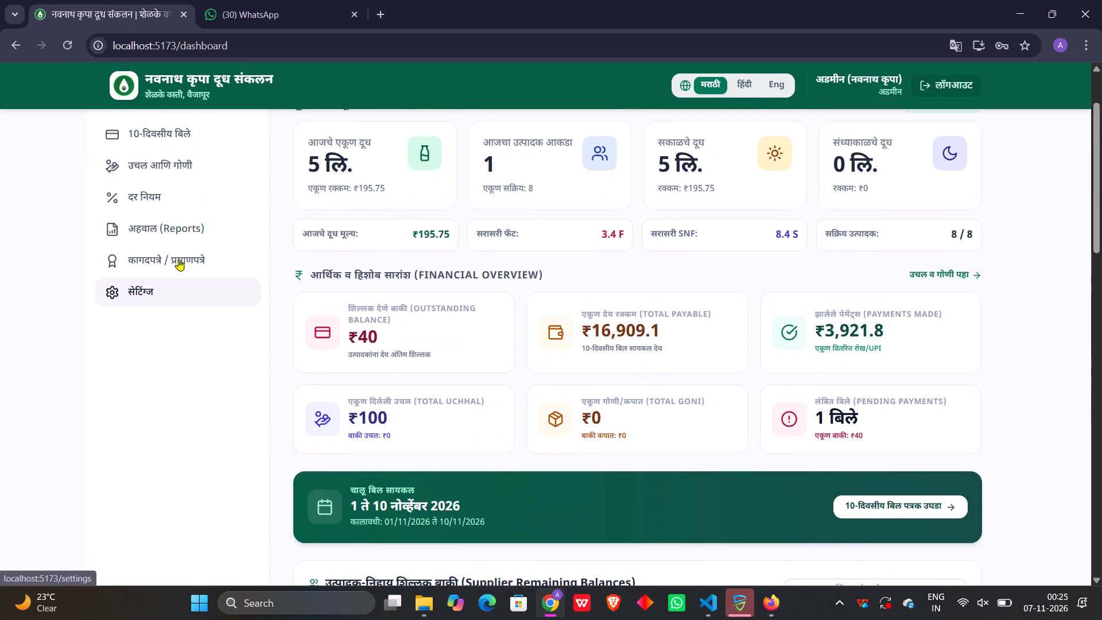
Review the daily milk collection report for 07/11/2026 covering both sessions, including its summary and producer entries.
{"action": "left_click", "coordinate": [173, 259]}
{"action": "left_click", "coordinate": [174, 294]}
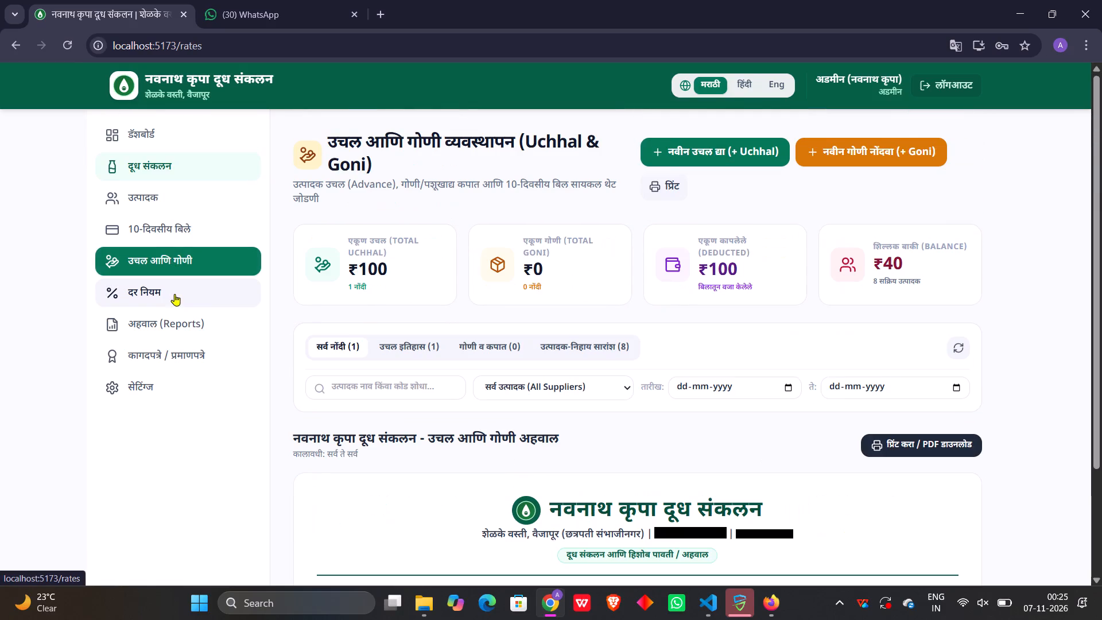
{"action": "left_click", "coordinate": [163, 335]}
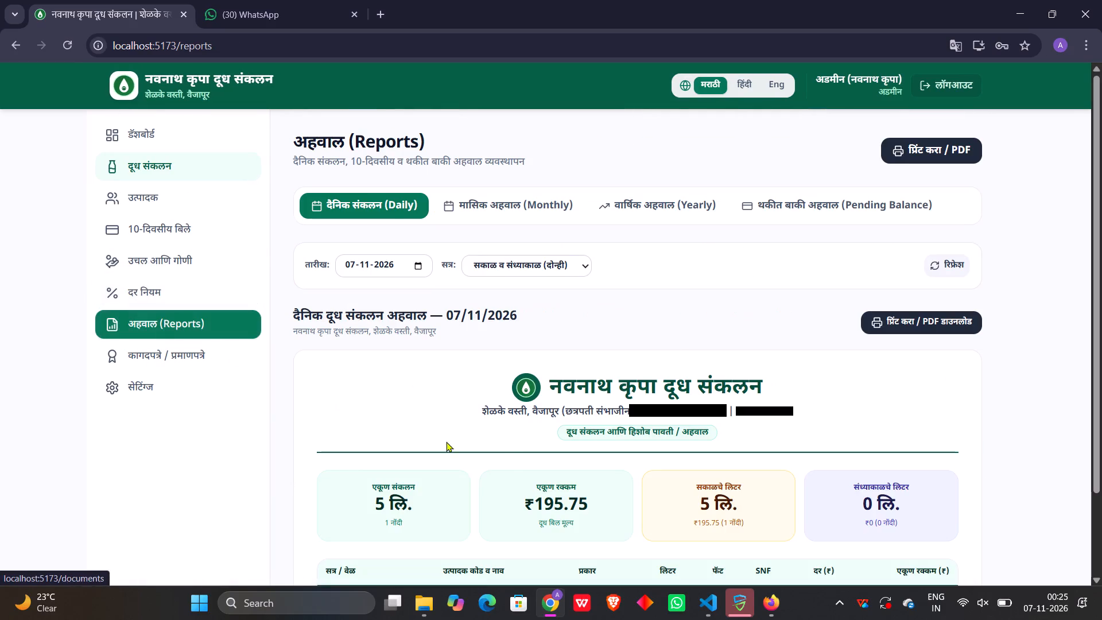
{"action": "scroll", "coordinate": [503, 454], "scroll_direction": "down", "scroll_amount": 3}
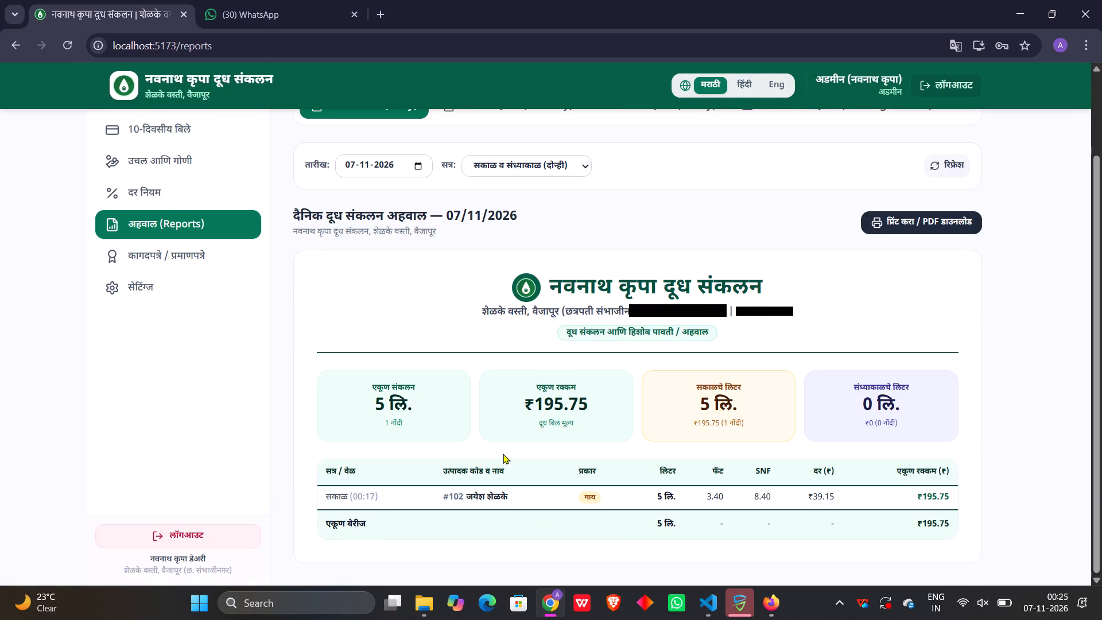
{"action": "scroll", "coordinate": [434, 231], "scroll_direction": "up", "scroll_amount": 1}
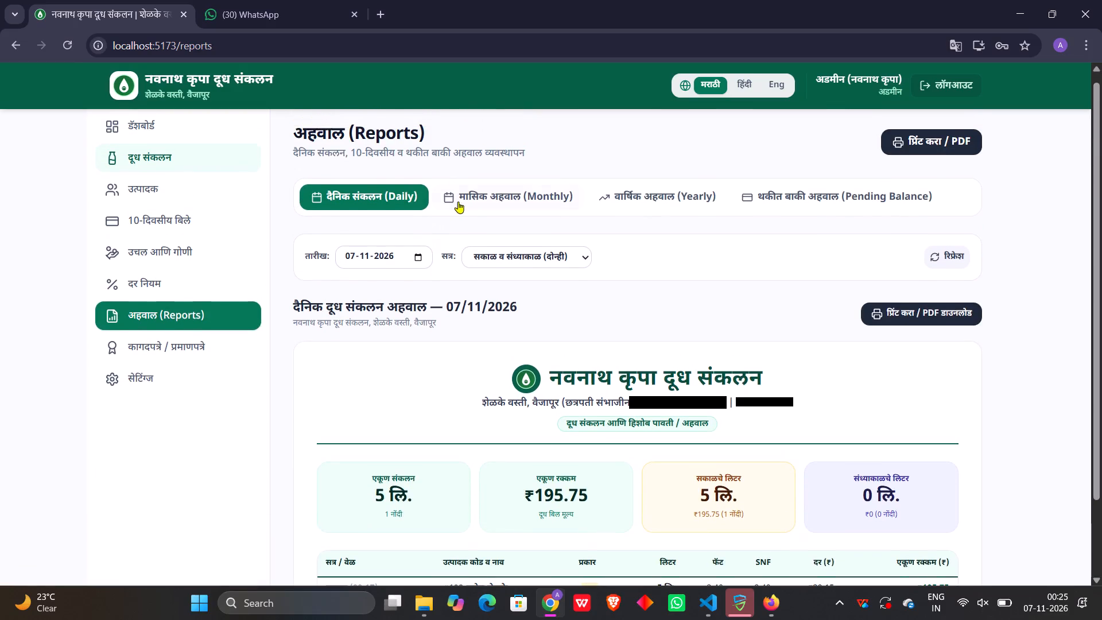
{"action": "left_click", "coordinate": [461, 200]}
{"action": "left_click", "coordinate": [378, 199]}
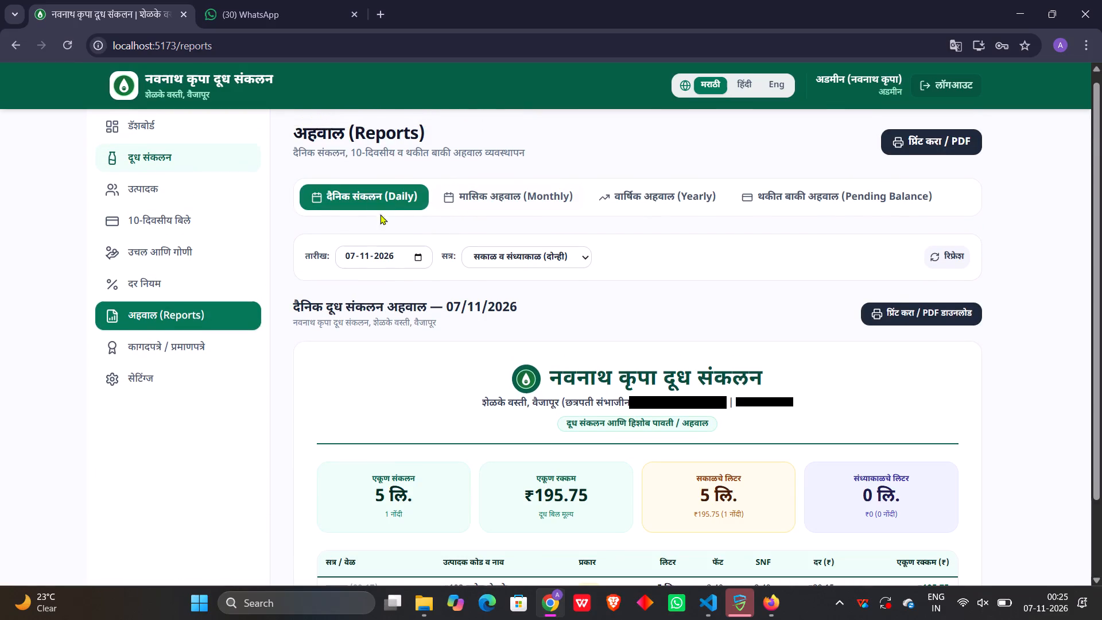
{"action": "scroll", "coordinate": [393, 267], "scroll_direction": "down", "scroll_amount": 2}
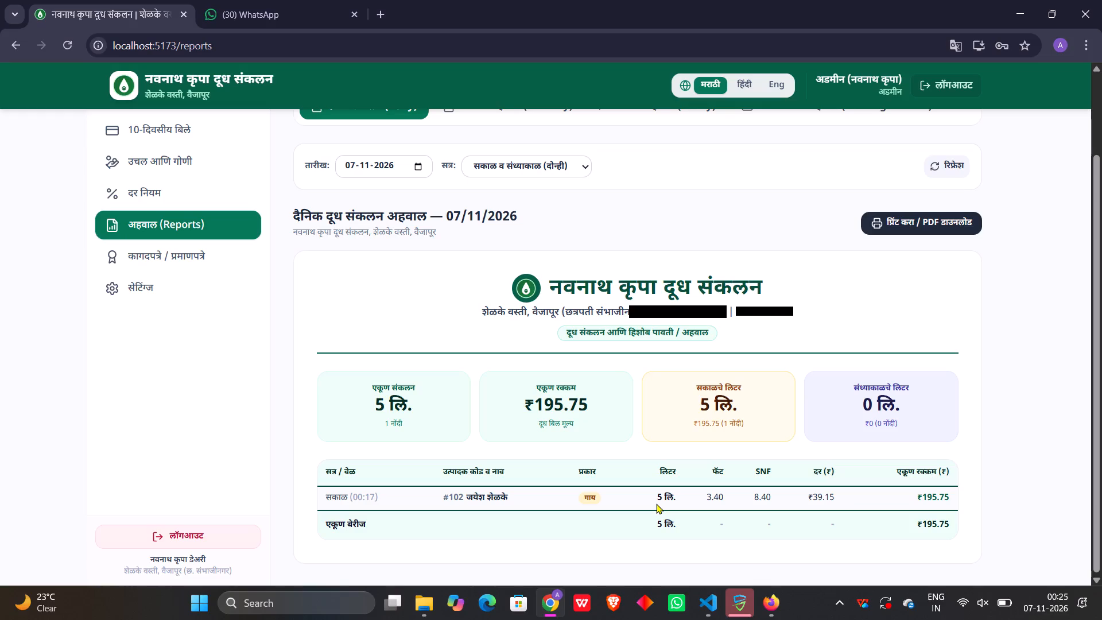
{"action": "scroll", "coordinate": [607, 437], "scroll_direction": "up", "scroll_amount": 3}
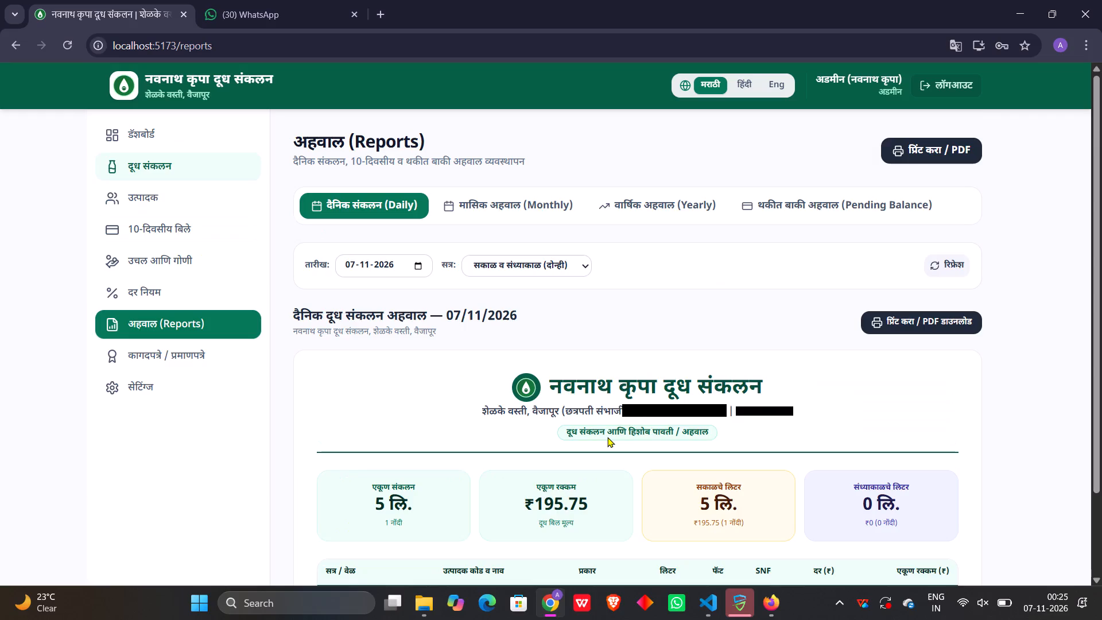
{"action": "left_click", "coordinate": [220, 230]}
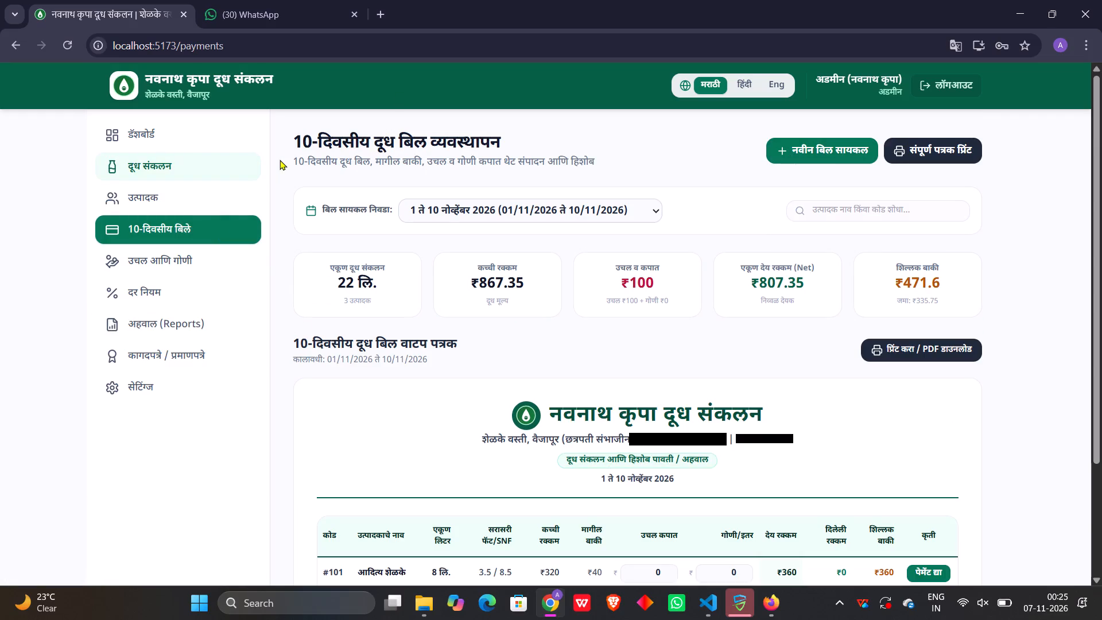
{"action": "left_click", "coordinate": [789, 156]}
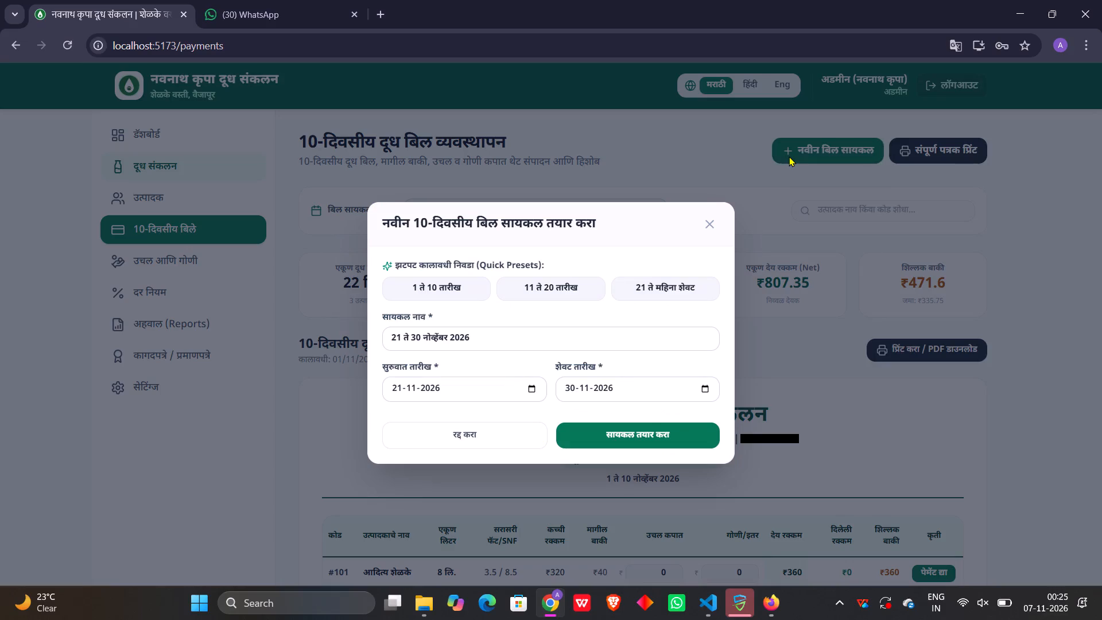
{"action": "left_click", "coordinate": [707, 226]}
Enter a 10-litre morning cow milk collection for producer #101 on 07-11-2026.
{"action": "left_click", "coordinate": [193, 157]}
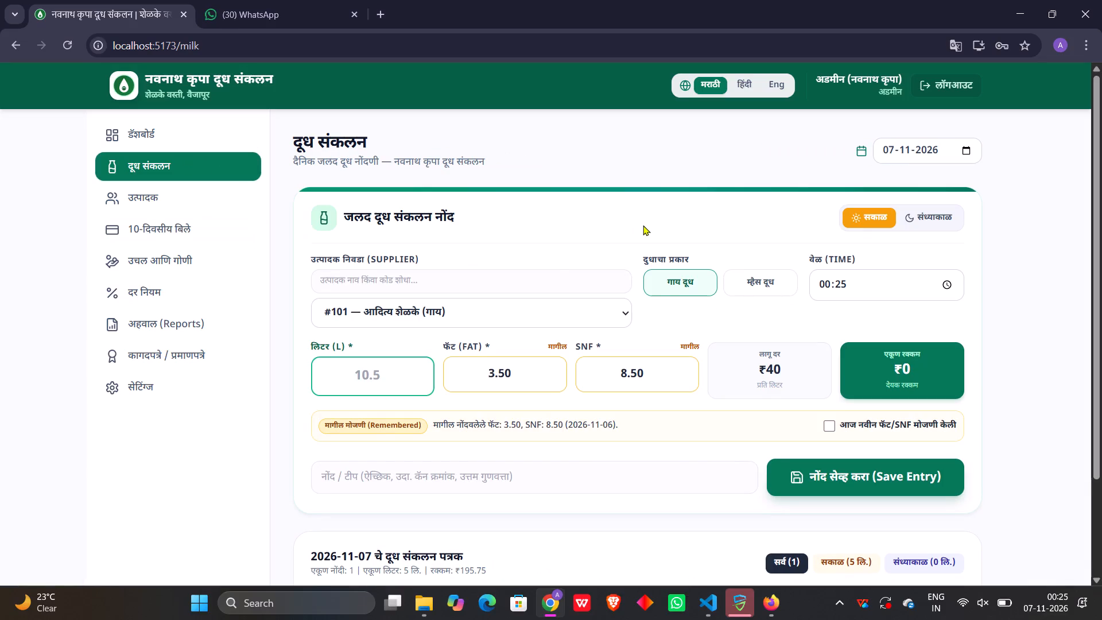
{"action": "left_click", "coordinate": [511, 309]}
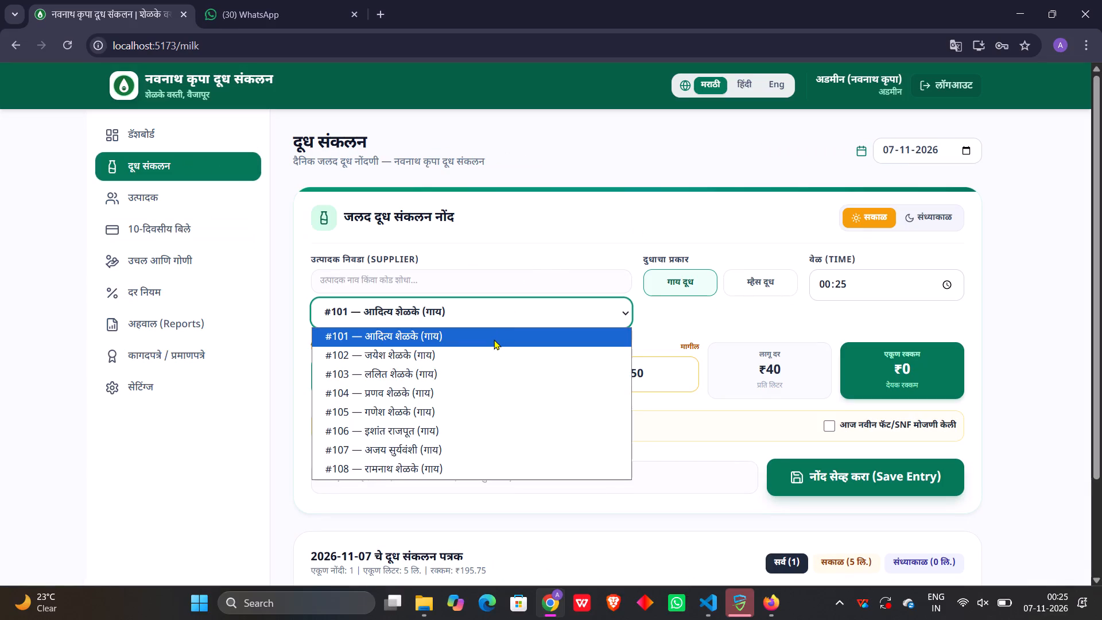
{"action": "left_click", "coordinate": [494, 339]}
{"action": "left_click", "coordinate": [401, 367]}
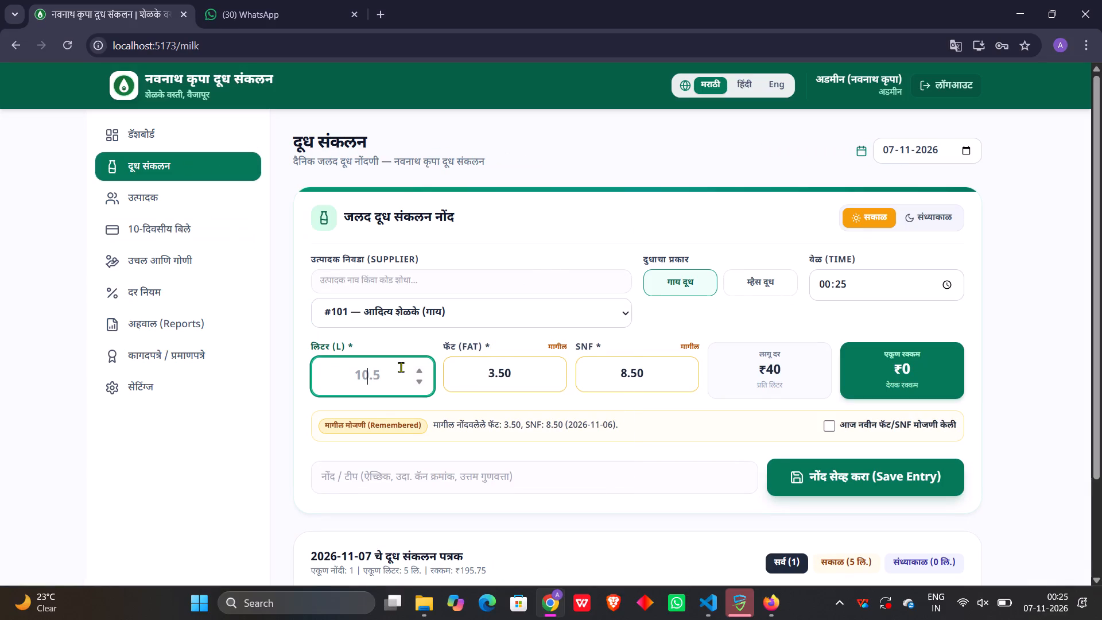
{"action": "type", "text": "10"}
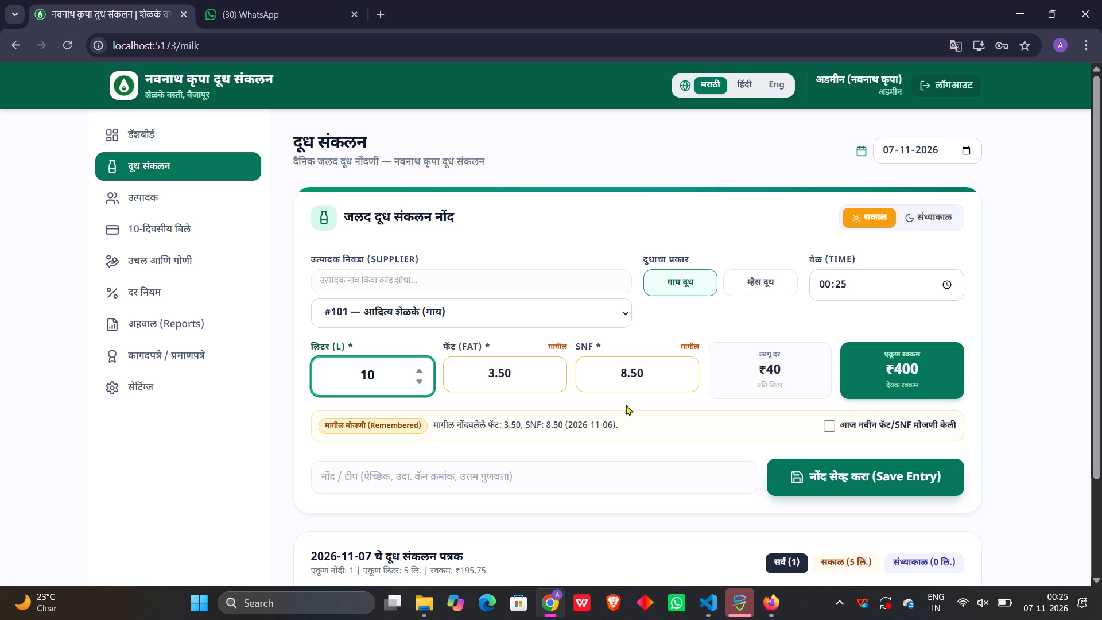
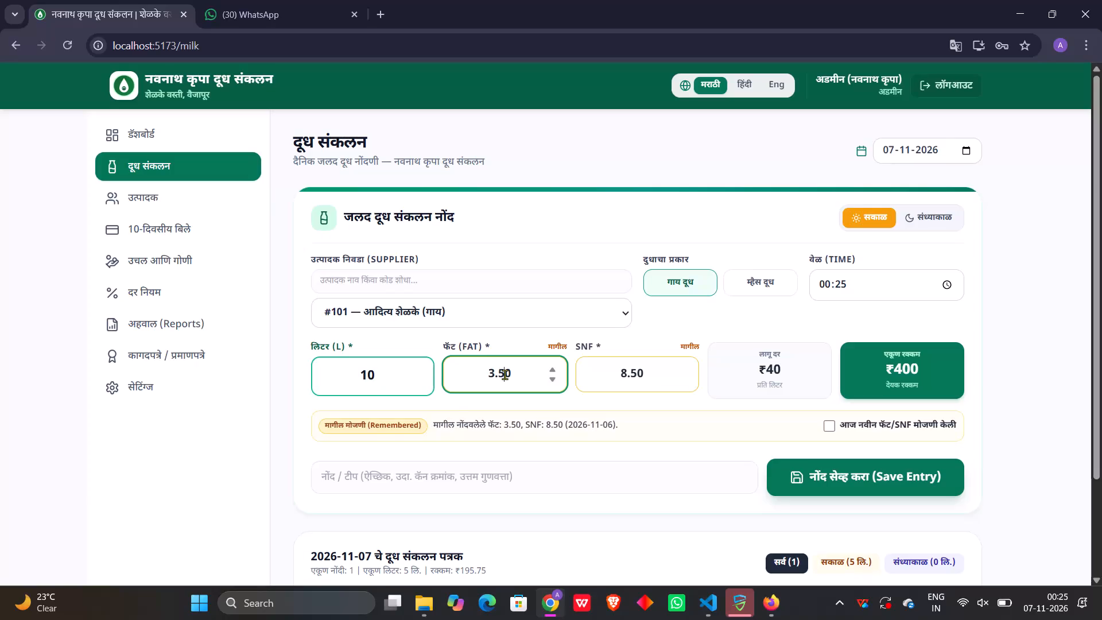
Set the fat reading to 3.40 for producer #101's 07-11-2026 morning milk collection and save the entry.
{"action": "key", "text": "BackSpace"}
{"action": "key", "text": "4"}
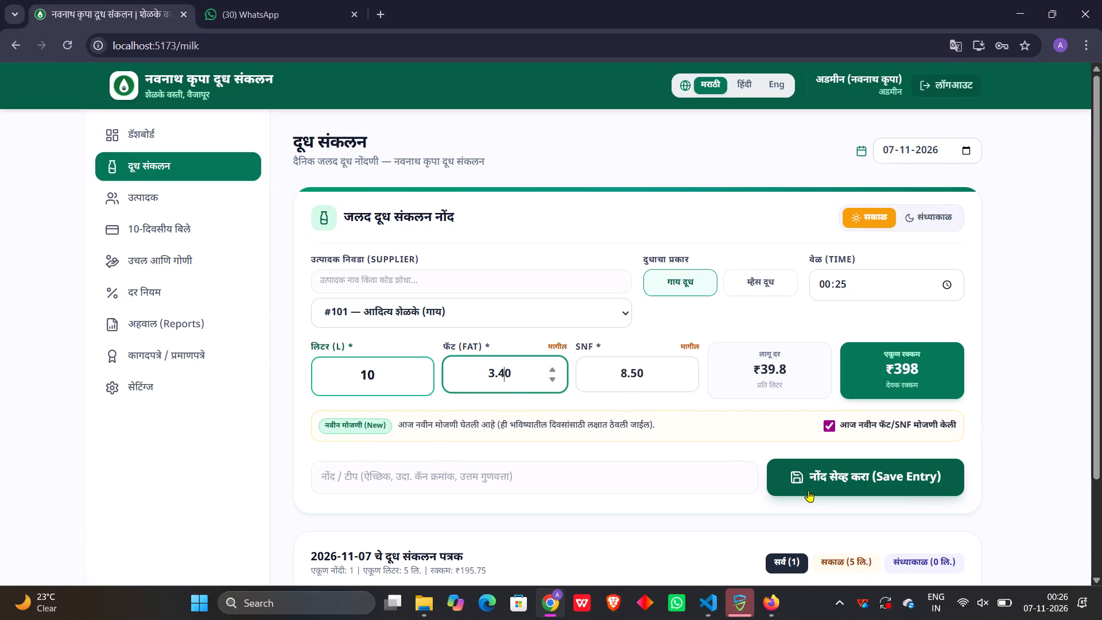
{"action": "left_click", "coordinate": [825, 488]}
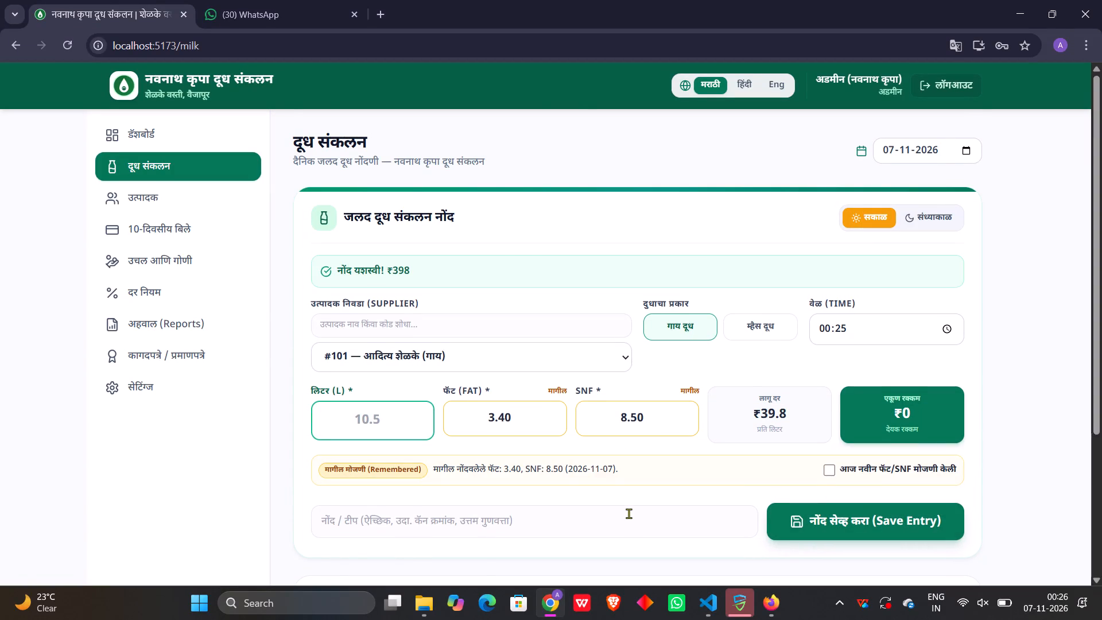
{"action": "scroll", "coordinate": [628, 513], "scroll_direction": "down", "scroll_amount": 3}
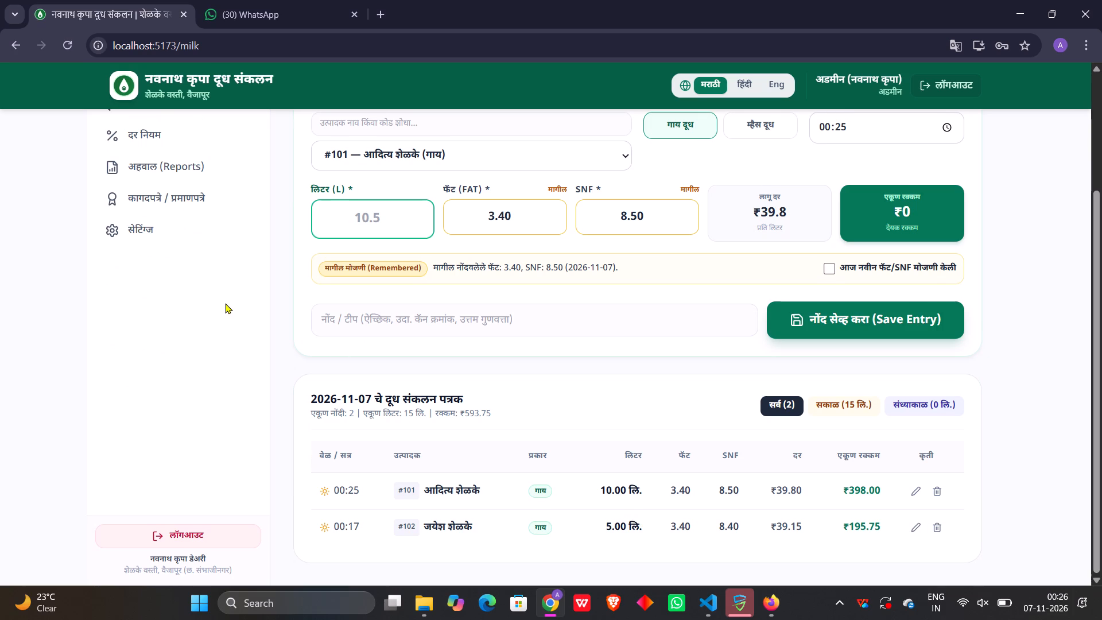
{"action": "scroll", "coordinate": [225, 303], "scroll_direction": "up", "scroll_amount": 1}
Check producer #101's row in the 1–10 November 2026 bill sheet and open the advance and goni records.
{"action": "left_click", "coordinate": [164, 196]}
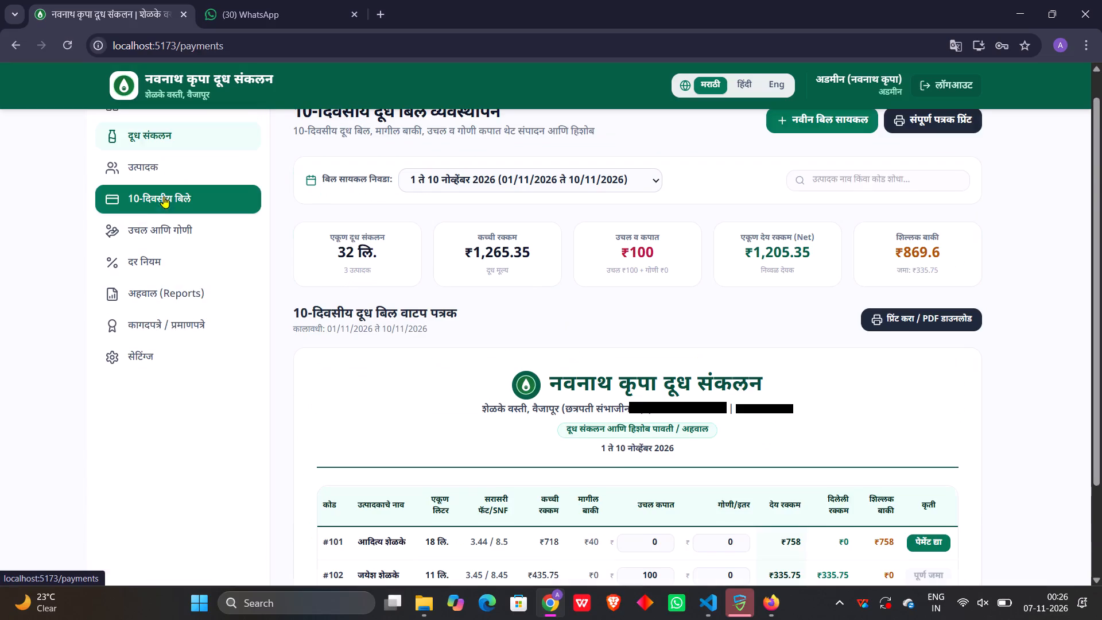
{"action": "scroll", "coordinate": [533, 377], "scroll_direction": "down", "scroll_amount": 3}
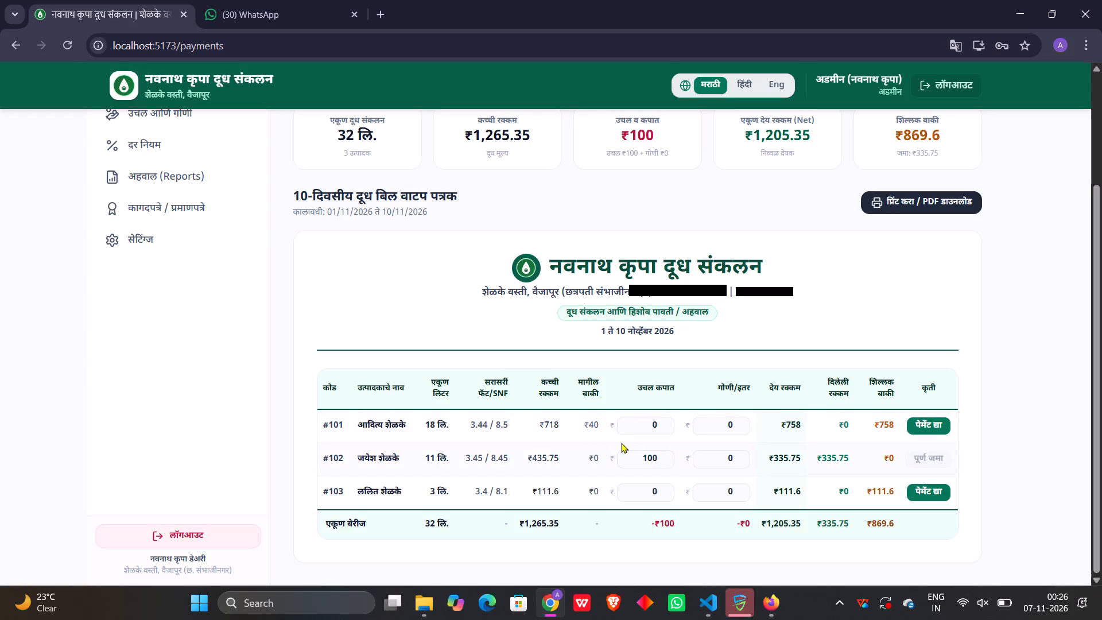
{"action": "scroll", "coordinate": [246, 312], "scroll_direction": "up", "scroll_amount": 2}
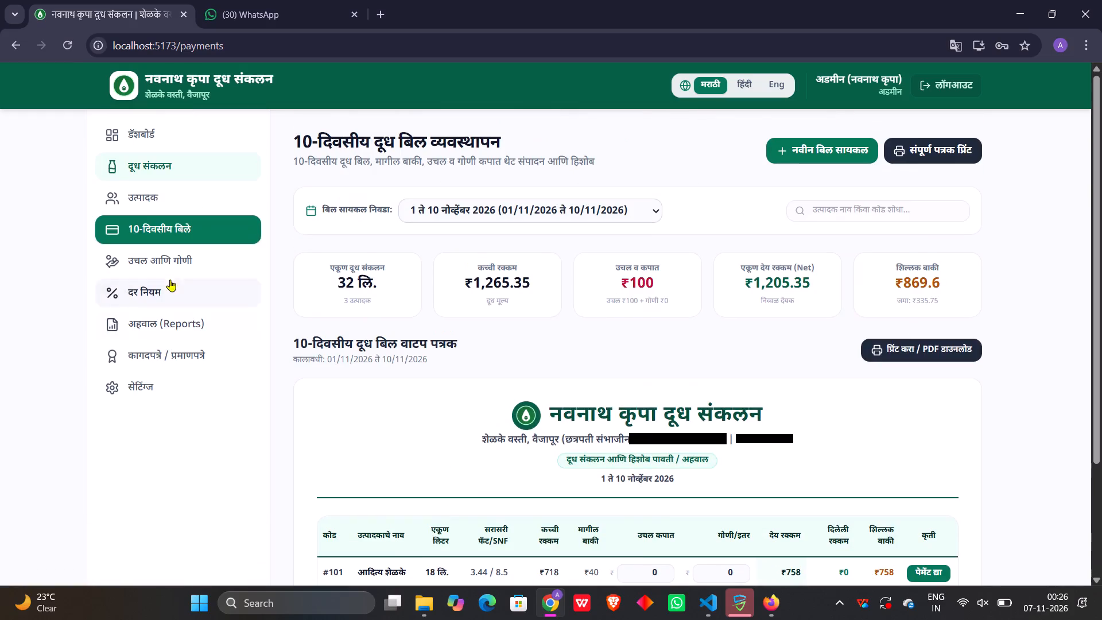
{"action": "left_click", "coordinate": [169, 272]}
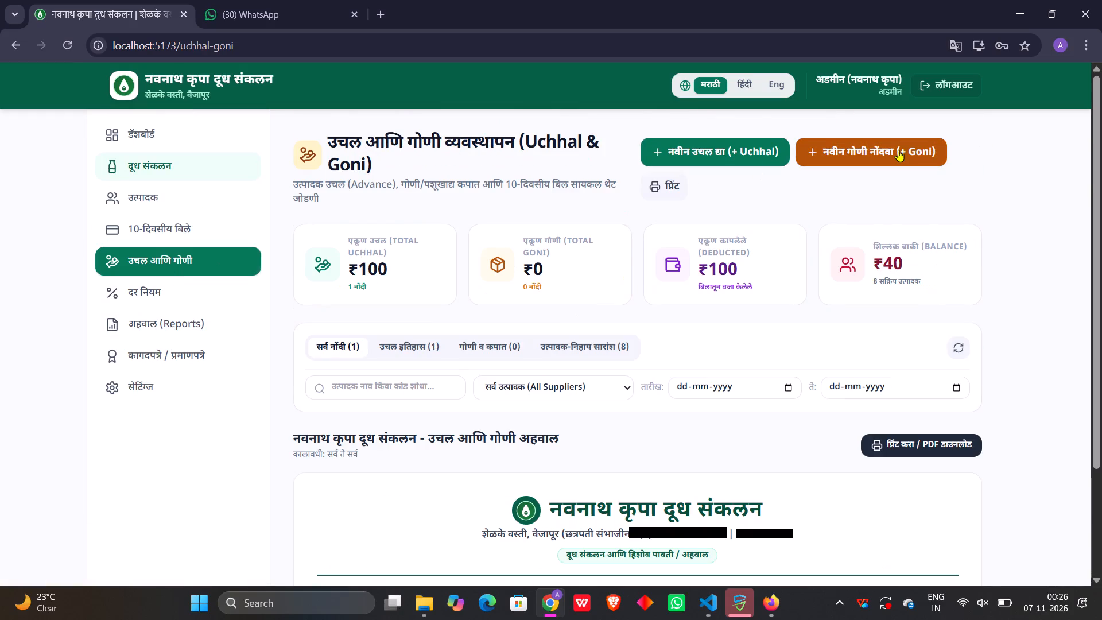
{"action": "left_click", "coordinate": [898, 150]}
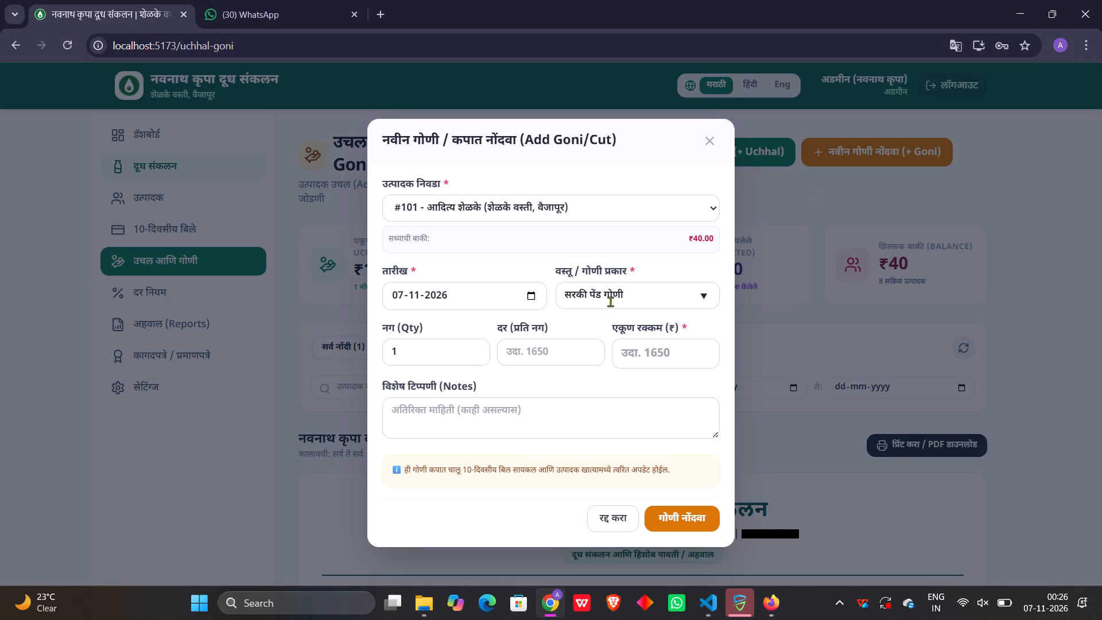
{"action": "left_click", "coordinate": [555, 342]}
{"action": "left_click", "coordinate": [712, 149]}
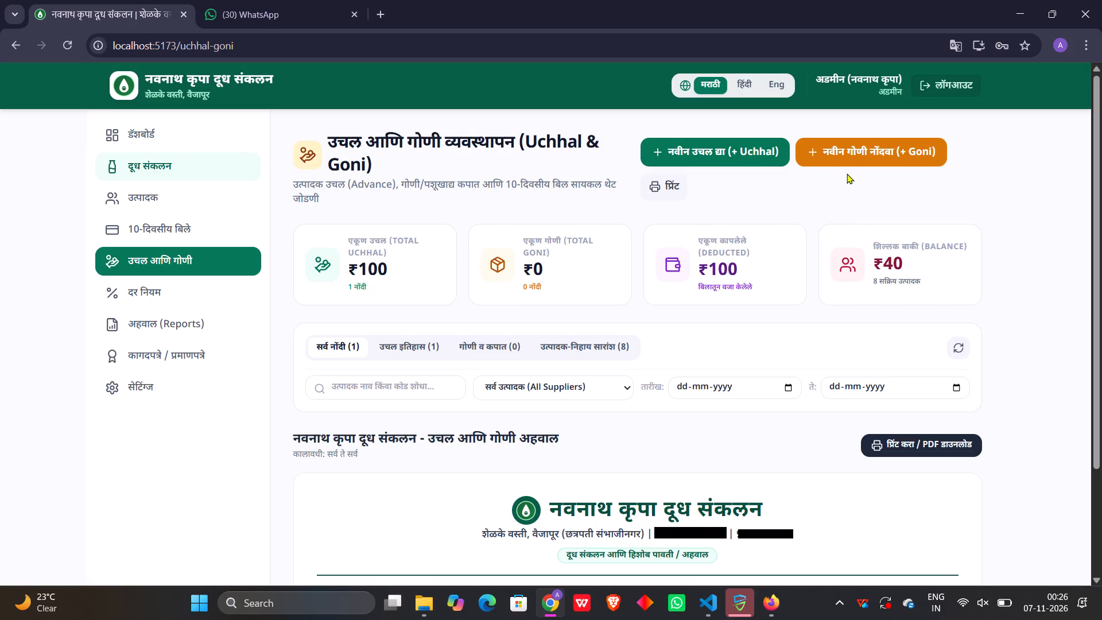
Record a new सरकी पेंड गोणी (goni) deduction for producer #101 dated 07-11-2026, quantity 1 at a rate of ₹150.
{"action": "scroll", "coordinate": [611, 384], "scroll_direction": "down", "scroll_amount": 1}
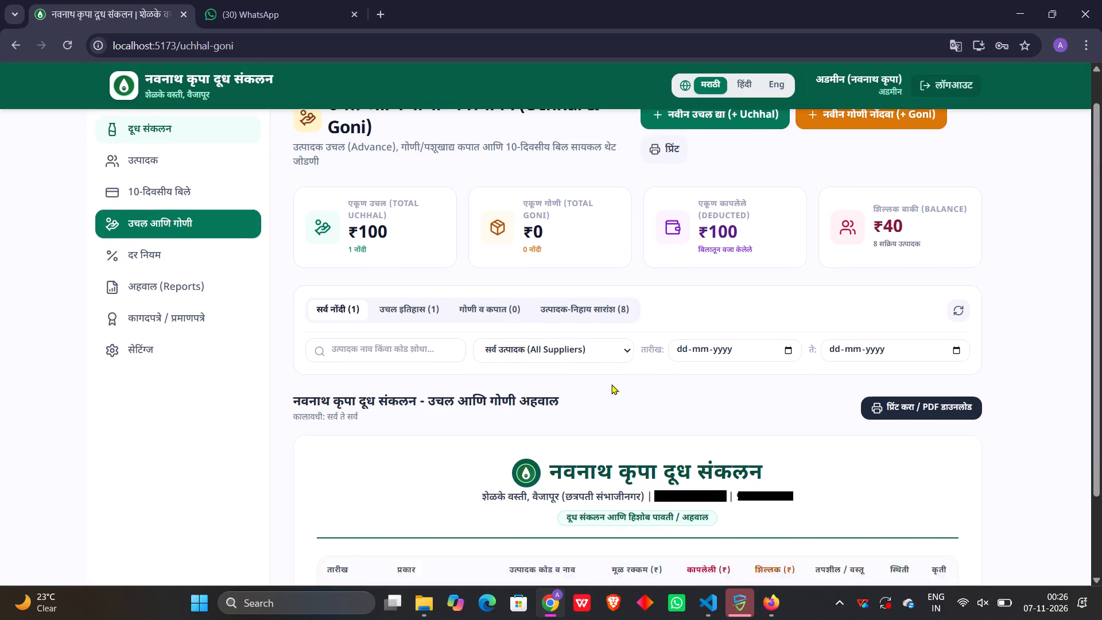
{"action": "scroll", "coordinate": [611, 384], "scroll_direction": "down", "scroll_amount": 1}
{"action": "scroll", "coordinate": [869, 122], "scroll_direction": "up", "scroll_amount": 2}
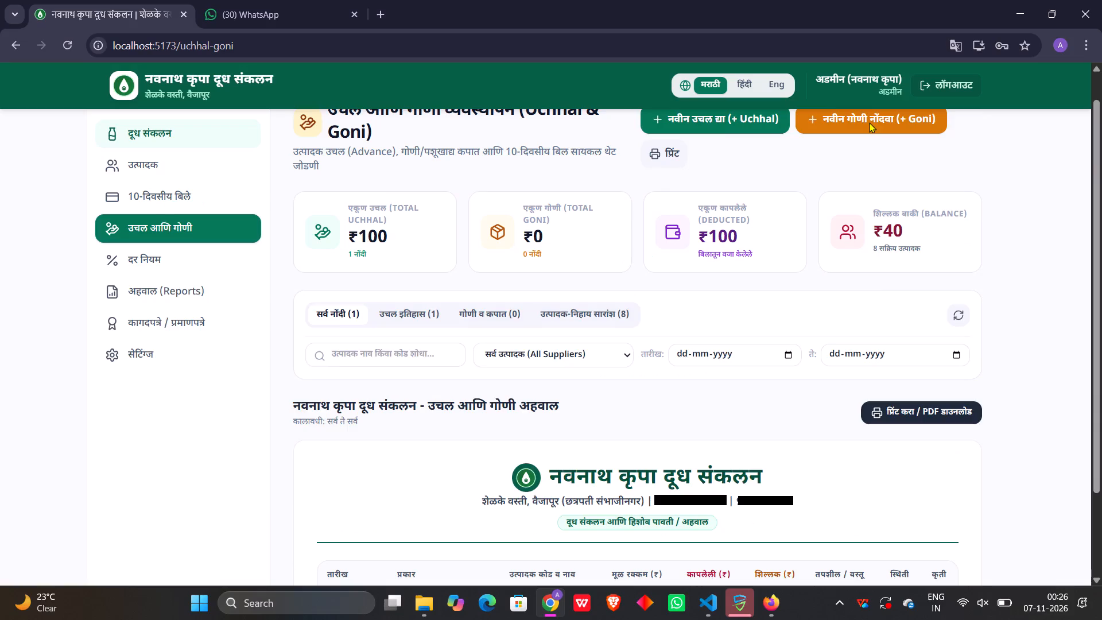
{"action": "left_click", "coordinate": [860, 146]}
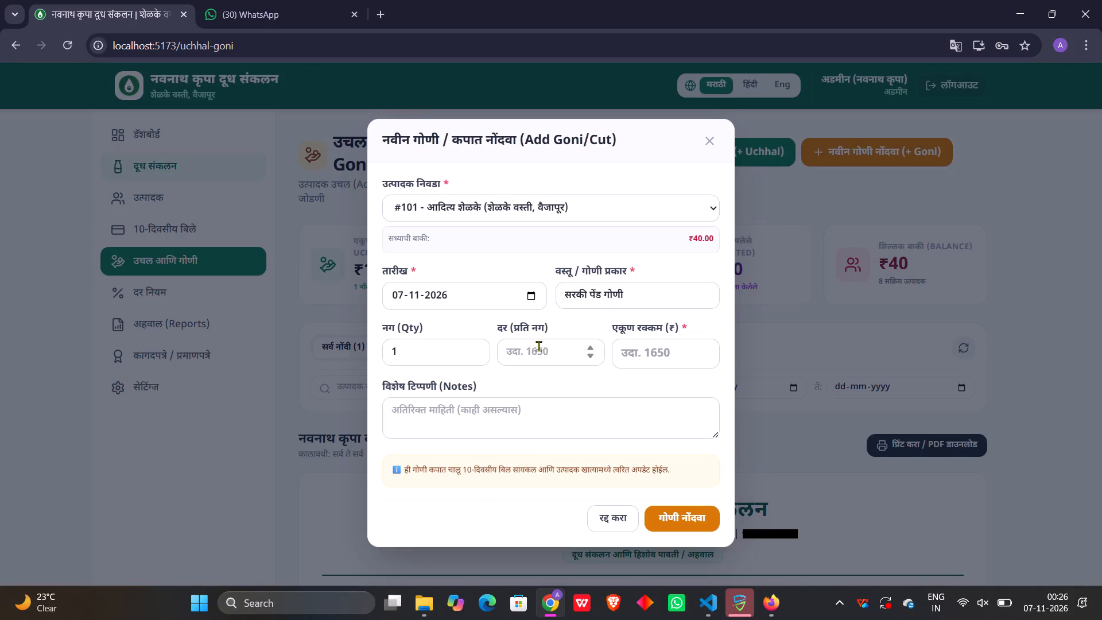
{"action": "left_click", "coordinate": [537, 343]}
{"action": "key", "text": "6"}
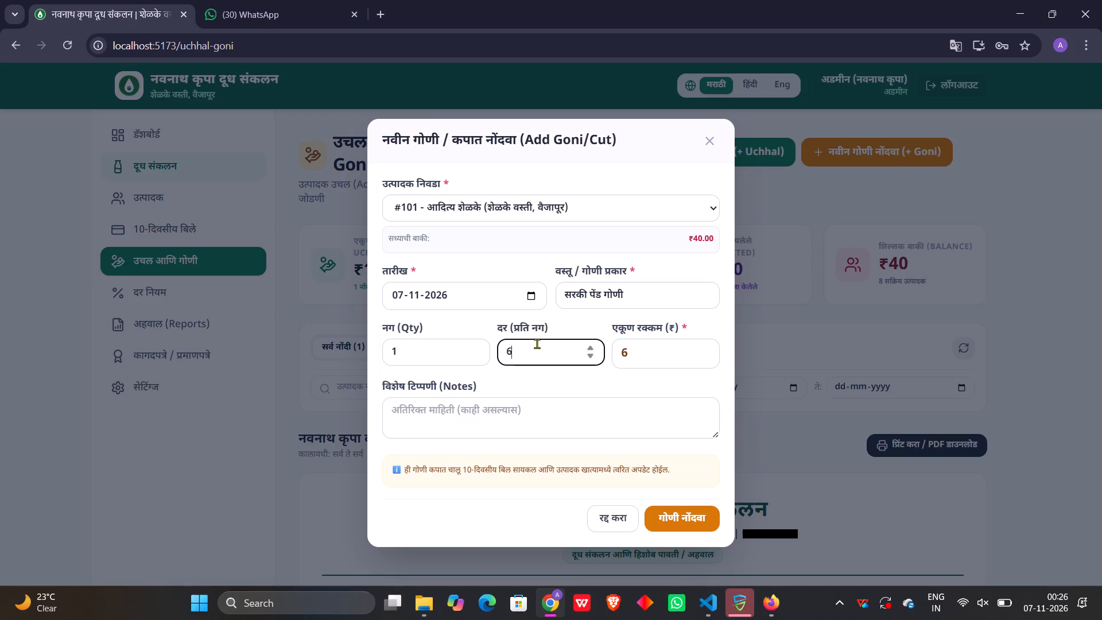
{"action": "key", "text": "BackSpace"}
{"action": "key", "text": "1"}
{"action": "key", "text": "BackSpace"}
{"action": "type", "text": "100"}
{"action": "key", "text": "BackSpace"}
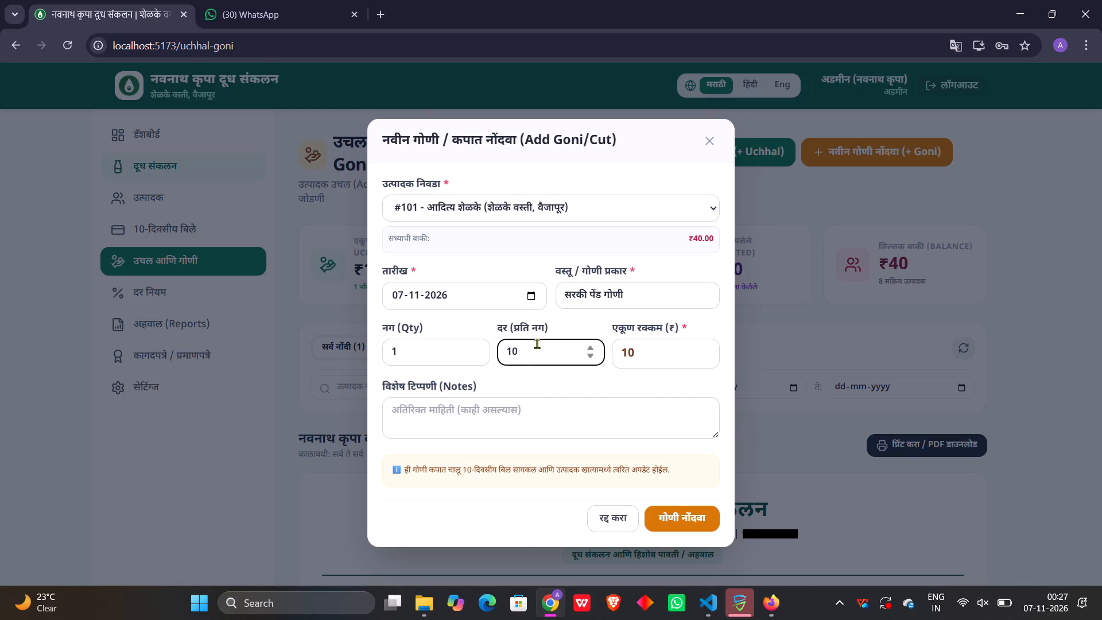
{"action": "key", "text": "BackSpace"}
{"action": "key", "text": "BackSpace"}
{"action": "key", "text": "1"}
{"action": "type", "text": "50"}
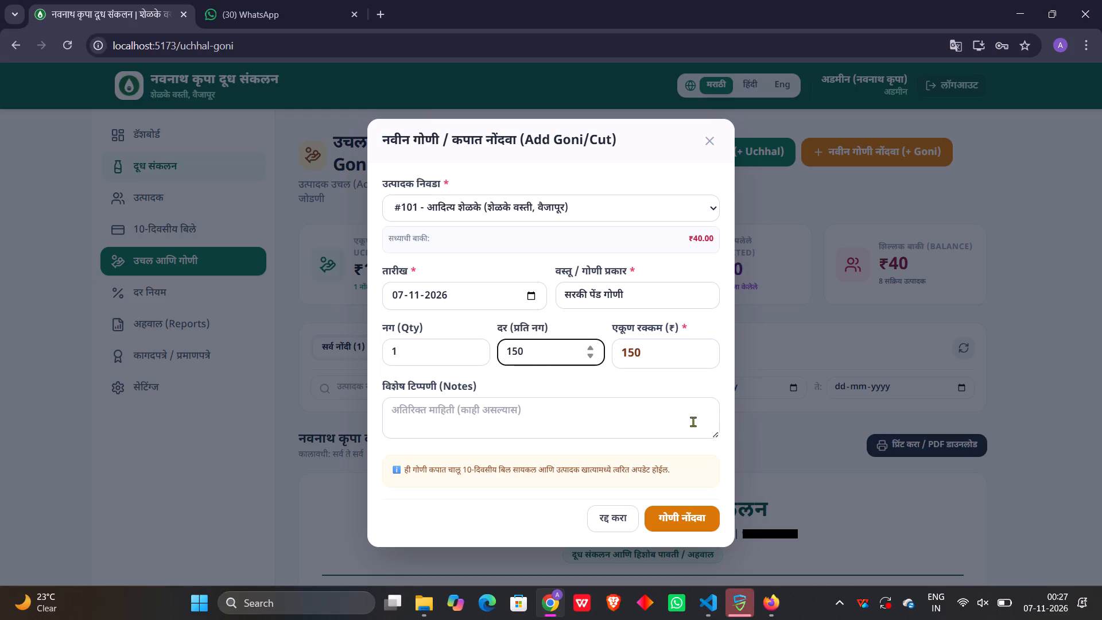
{"action": "left_click", "coordinate": [663, 518]}
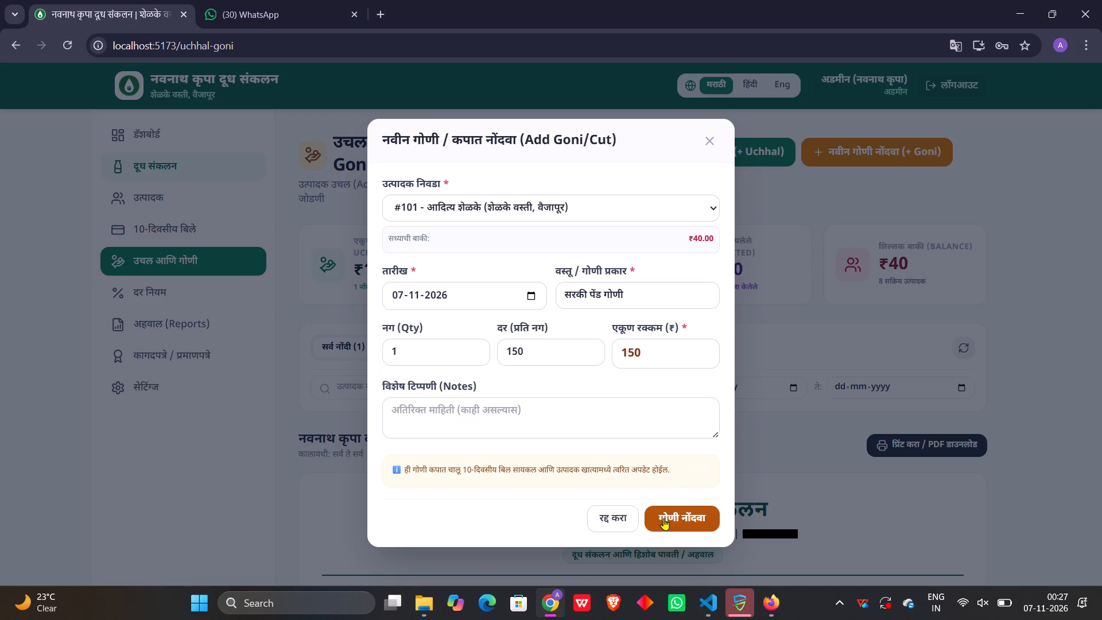
Check the goni deductions in the 1–10 November 2026 bill sheet and the goni figures in the dashboard's financial overview.
{"action": "scroll", "coordinate": [663, 518], "scroll_direction": "up", "scroll_amount": 1}
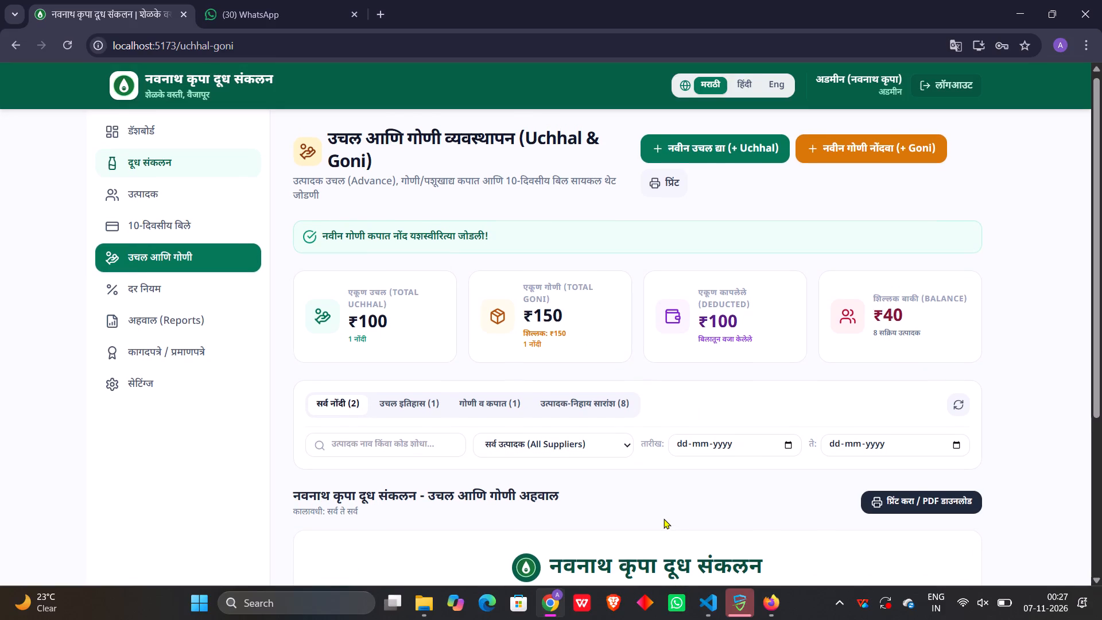
{"action": "scroll", "coordinate": [663, 518], "scroll_direction": "up", "scroll_amount": 1}
{"action": "left_click", "coordinate": [179, 226]}
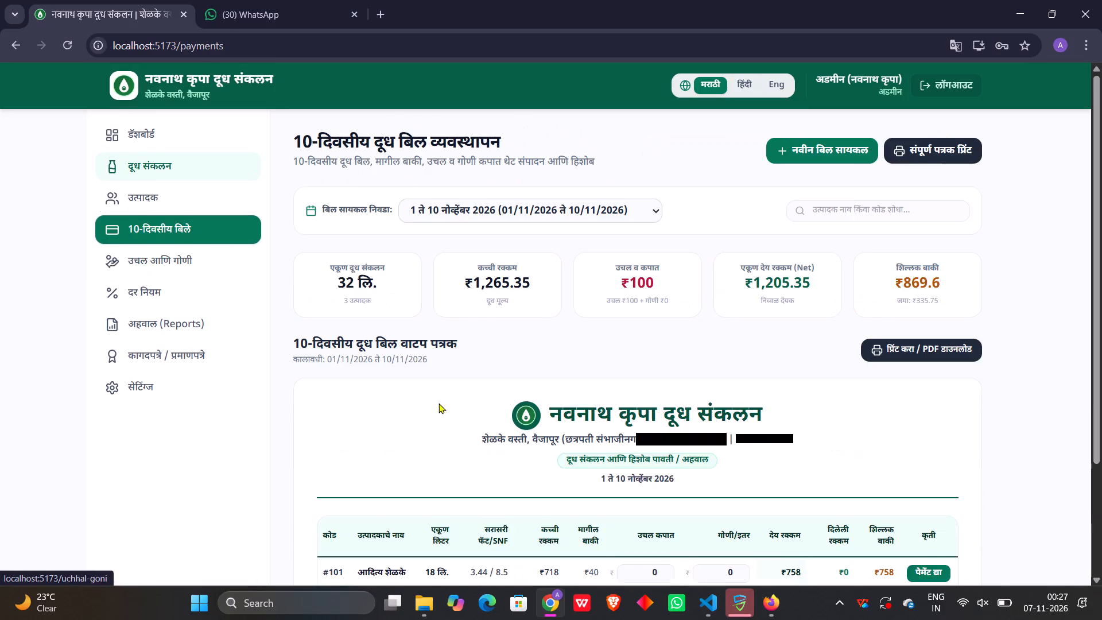
{"action": "scroll", "coordinate": [439, 403], "scroll_direction": "down", "scroll_amount": 2}
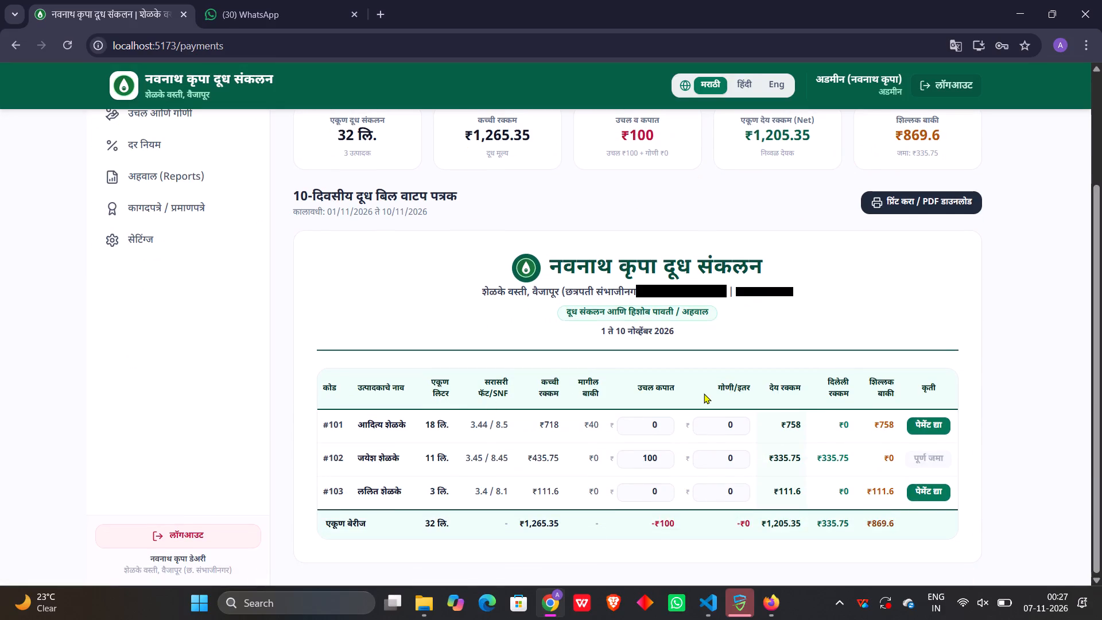
{"action": "scroll", "coordinate": [145, 378], "scroll_direction": "up", "scroll_amount": 3}
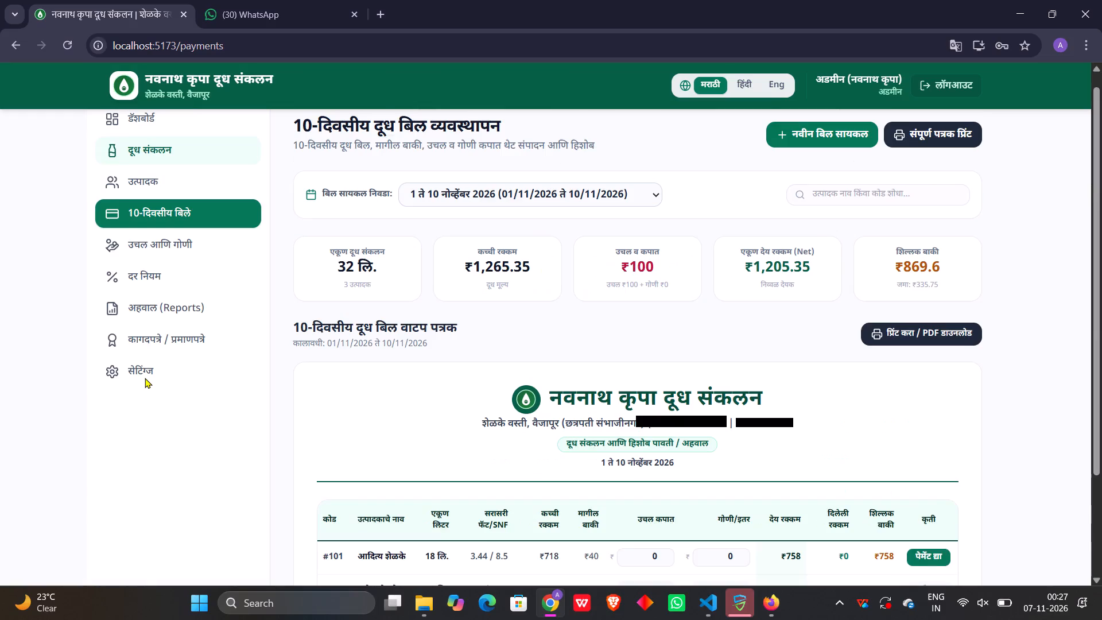
{"action": "left_click", "coordinate": [172, 131]}
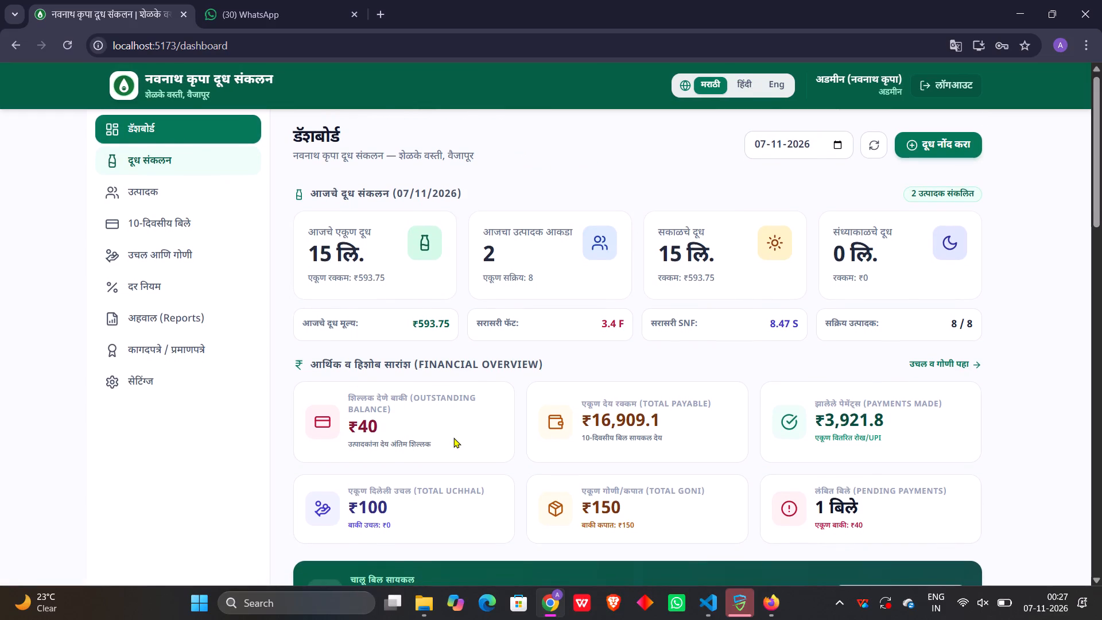
{"action": "scroll", "coordinate": [453, 437], "scroll_direction": "down", "scroll_amount": 1}
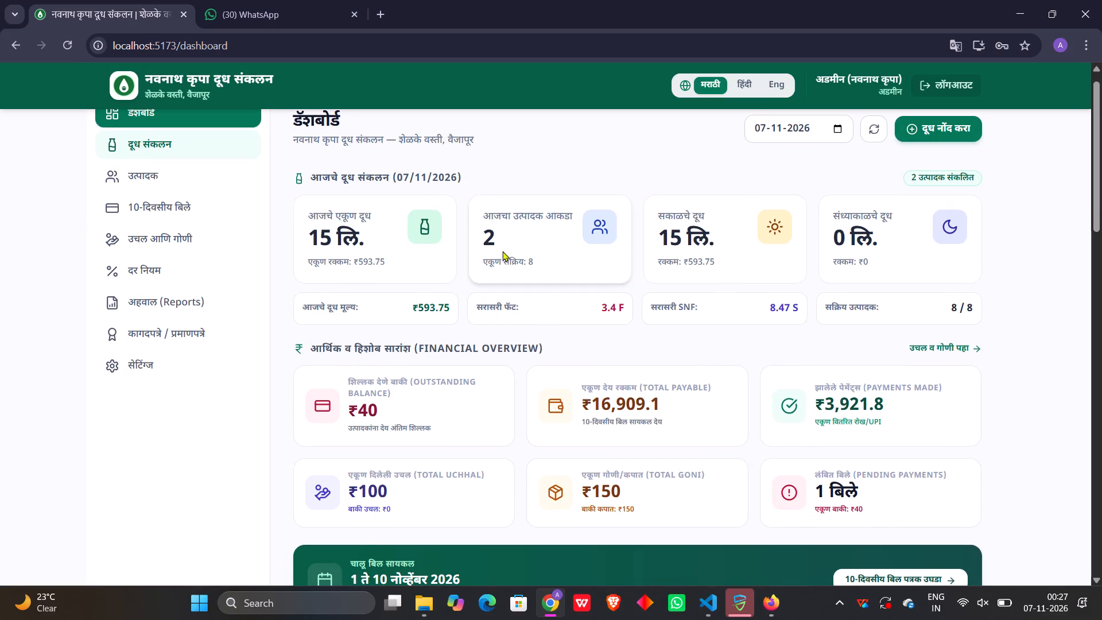
{"action": "left_click", "coordinate": [497, 255]}
In the advance and goni records, set the rate of producer #101's goni entry to ₹450 and save the change.
{"action": "left_click", "coordinate": [940, 340]}
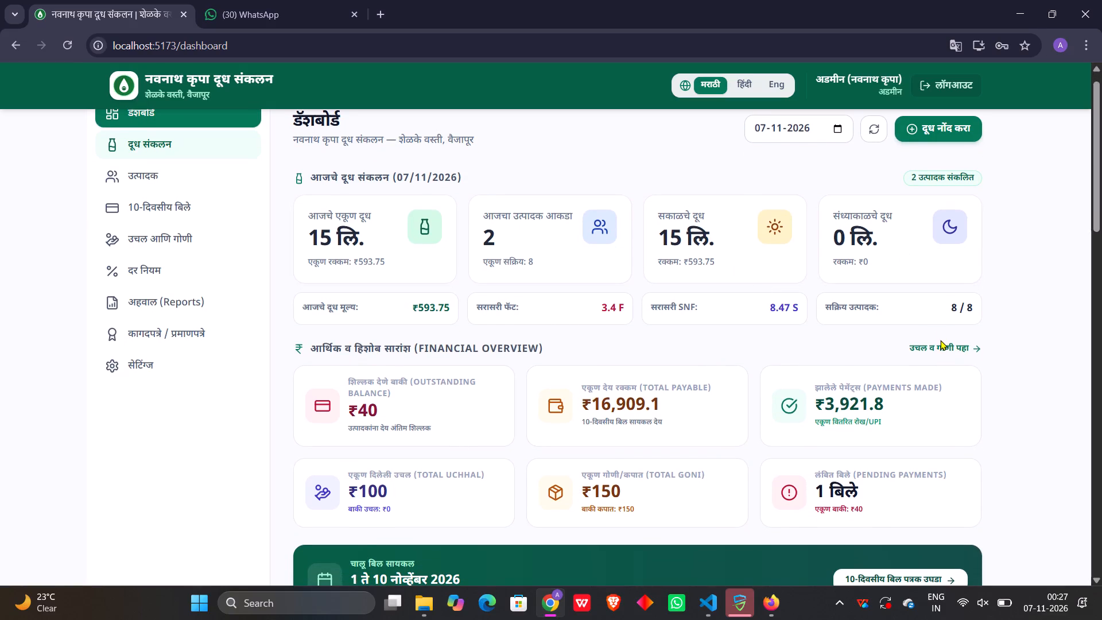
{"action": "left_click", "coordinate": [940, 344]}
{"action": "scroll", "coordinate": [685, 428], "scroll_direction": "down", "scroll_amount": 2}
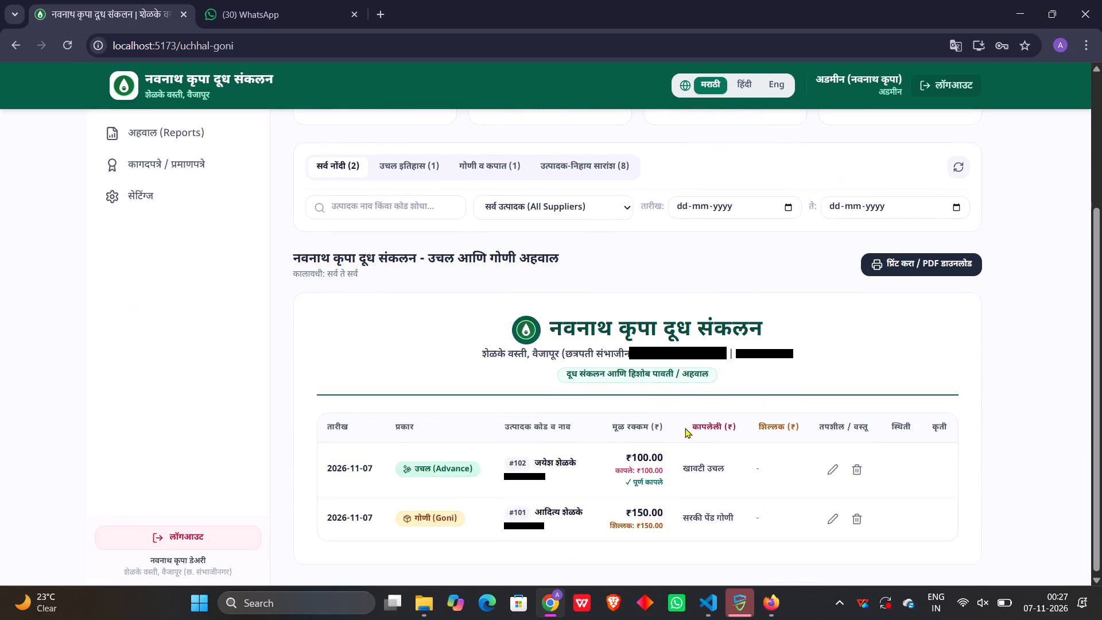
{"action": "left_click", "coordinate": [828, 518]}
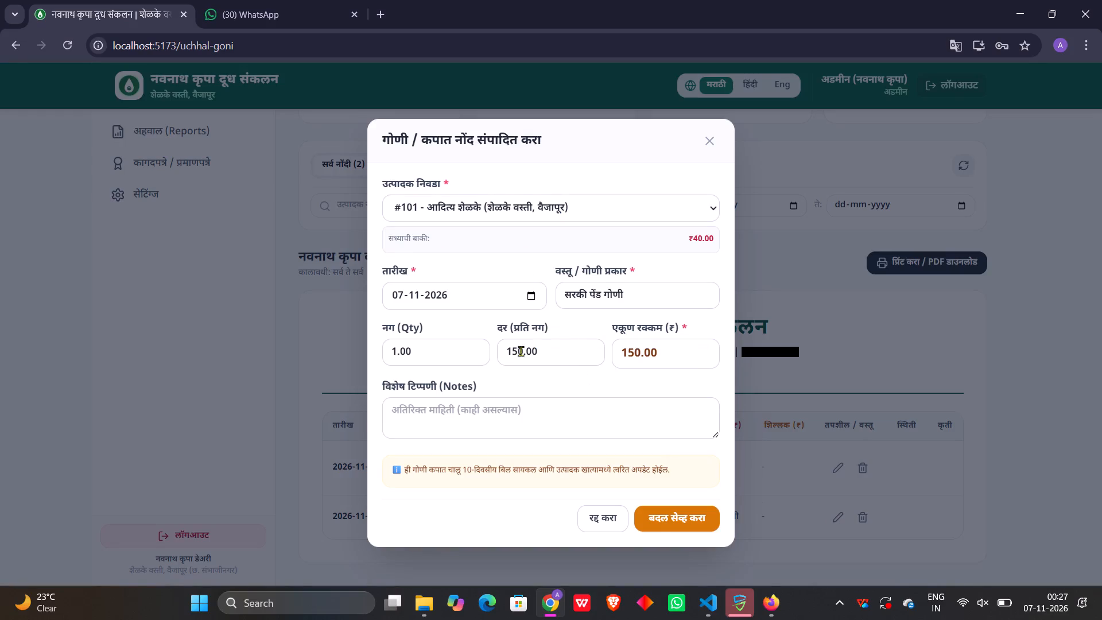
{"action": "left_click", "coordinate": [509, 354]}
{"action": "key", "text": "Delete"}
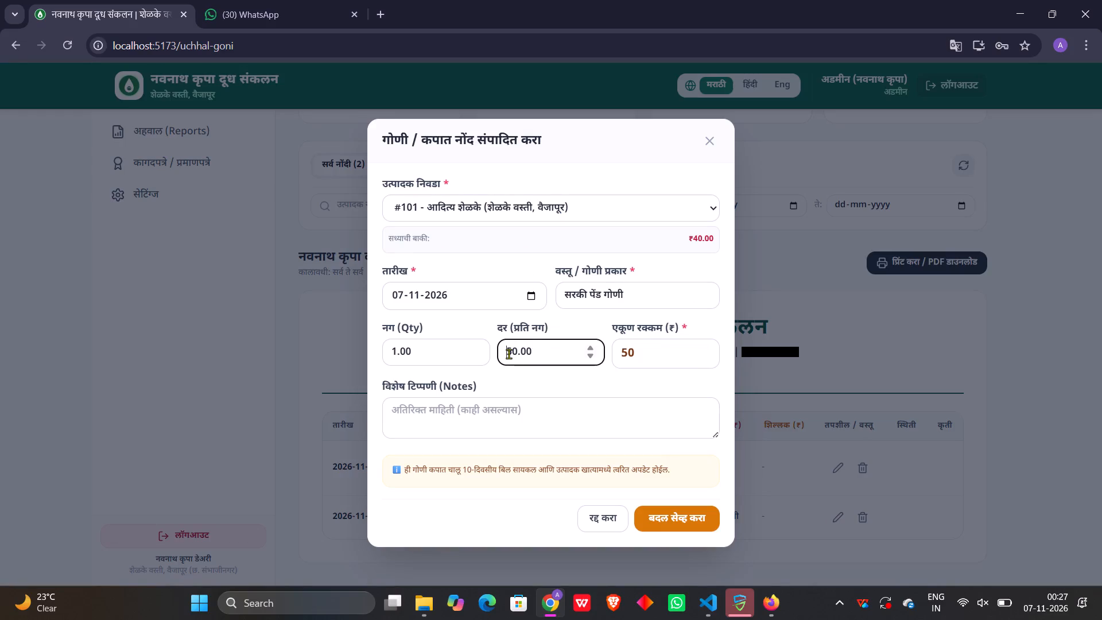
{"action": "key", "text": "4"}
{"action": "left_click", "coordinate": [679, 530]}
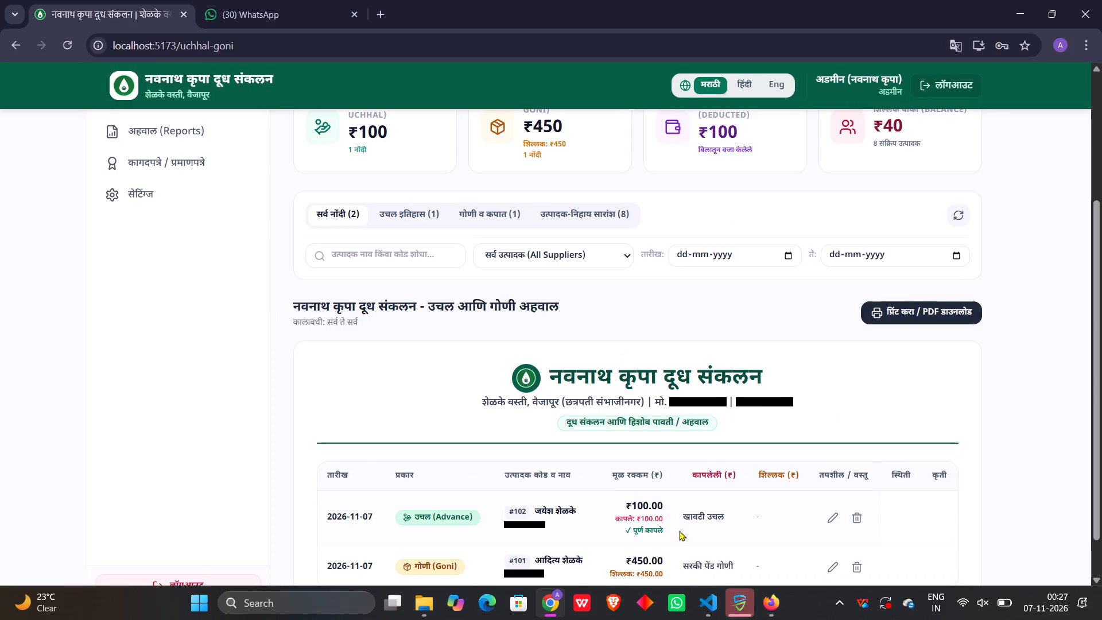
Check the goni totals in the advance and goni records, the 1–10 November 2026 bill sheet and the dashboard.
{"action": "scroll", "coordinate": [187, 276], "scroll_direction": "up", "scroll_amount": 3}
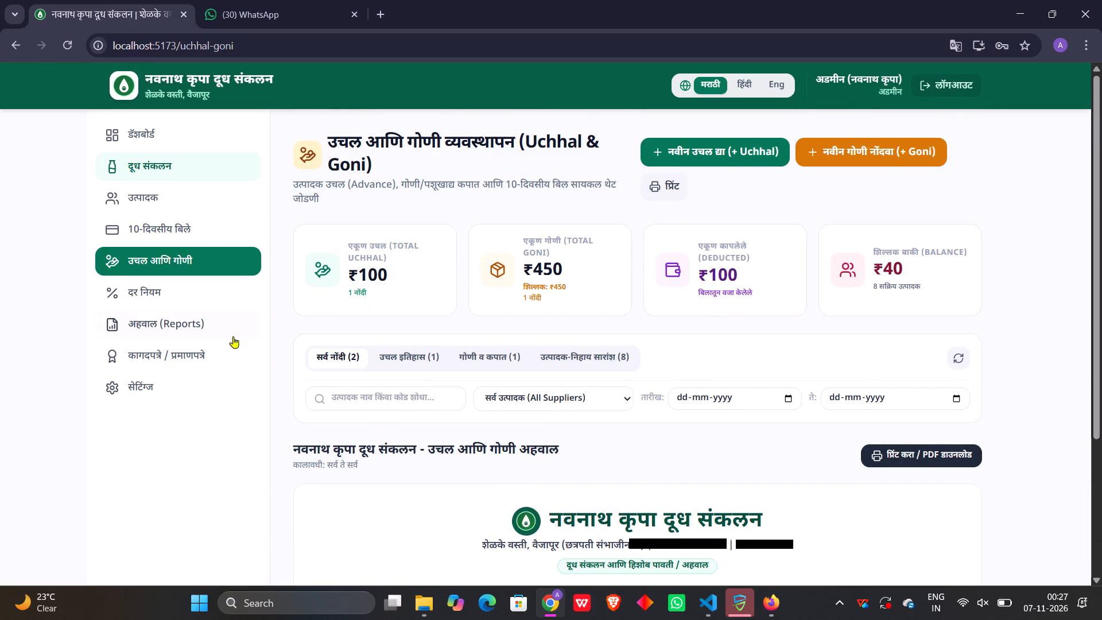
{"action": "scroll", "coordinate": [228, 339], "scroll_direction": "up", "scroll_amount": 1}
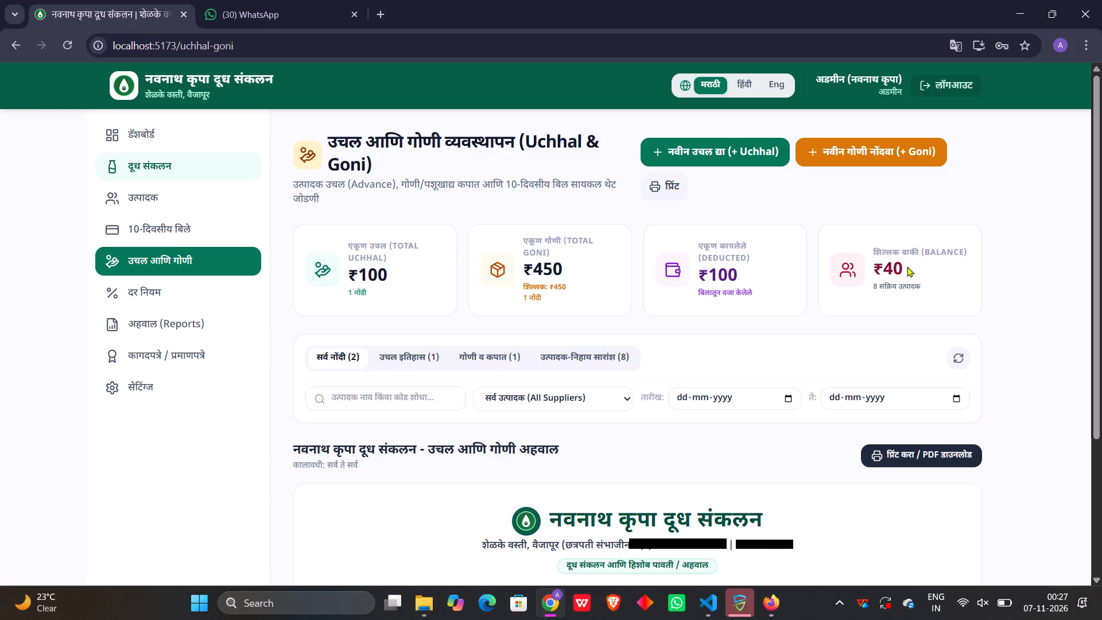
{"action": "left_click", "coordinate": [171, 232]}
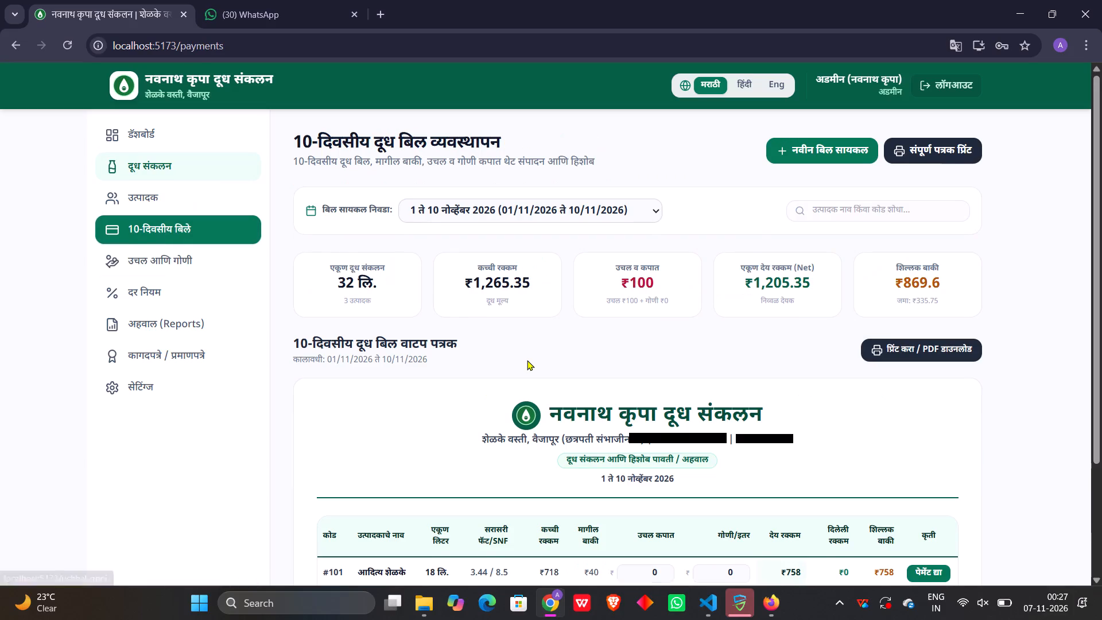
{"action": "scroll", "coordinate": [527, 360], "scroll_direction": "right", "scroll_amount": 2}
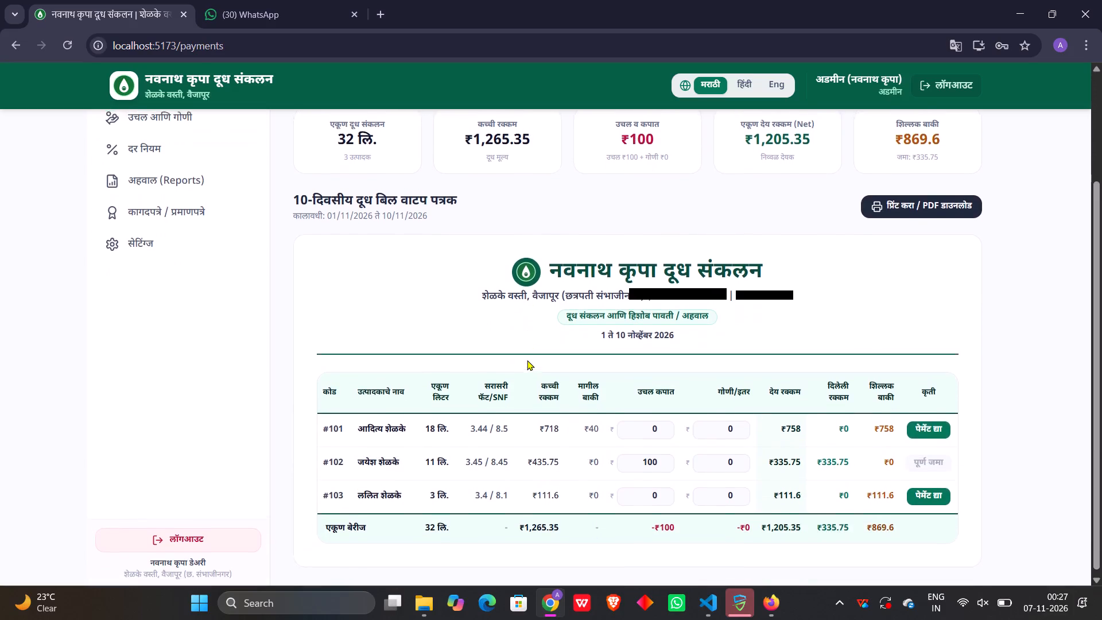
{"action": "scroll", "coordinate": [527, 360], "scroll_direction": "right", "scroll_amount": 1}
{"action": "left_click", "coordinate": [175, 138]}
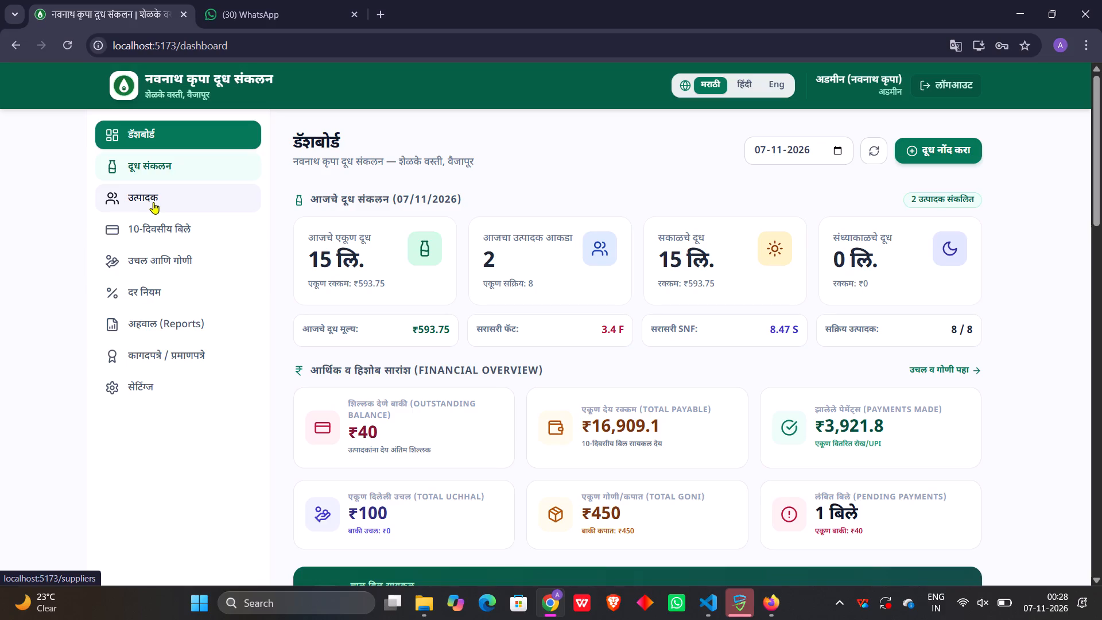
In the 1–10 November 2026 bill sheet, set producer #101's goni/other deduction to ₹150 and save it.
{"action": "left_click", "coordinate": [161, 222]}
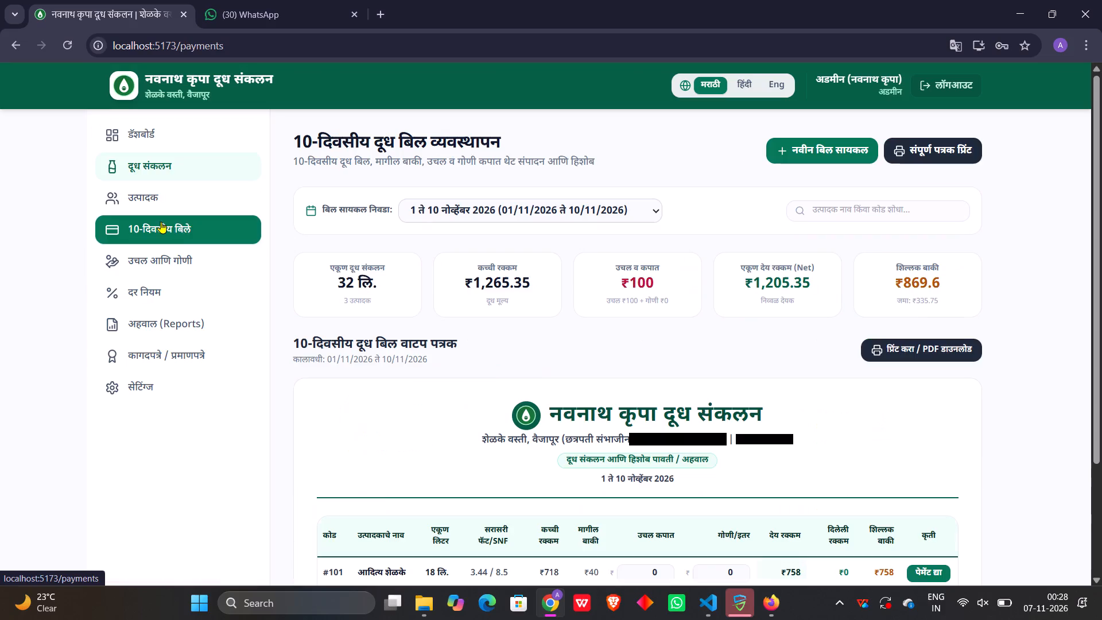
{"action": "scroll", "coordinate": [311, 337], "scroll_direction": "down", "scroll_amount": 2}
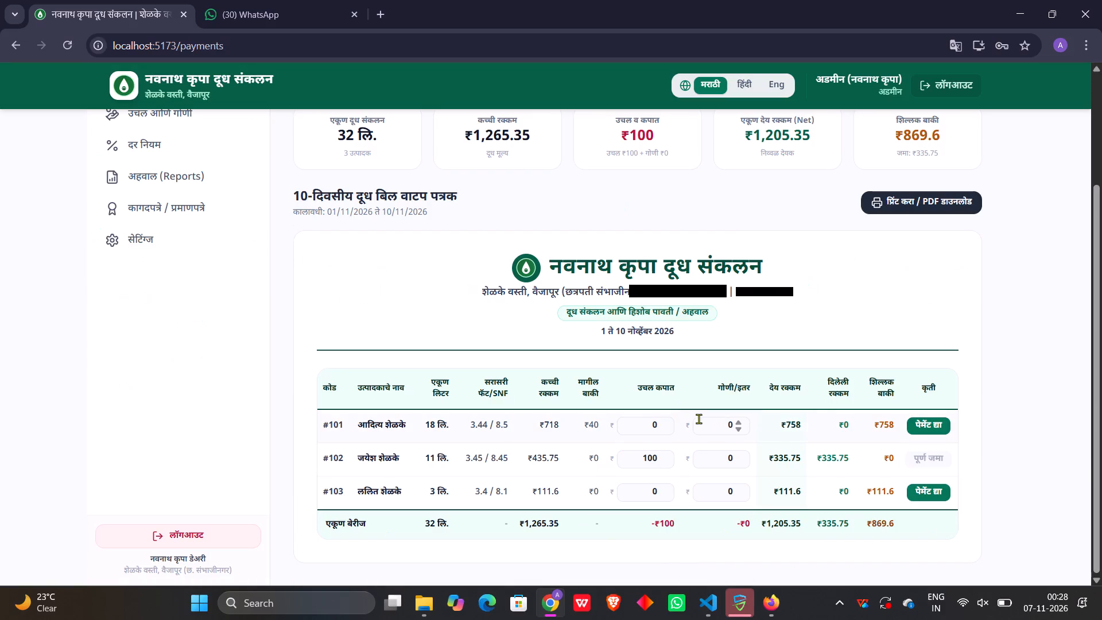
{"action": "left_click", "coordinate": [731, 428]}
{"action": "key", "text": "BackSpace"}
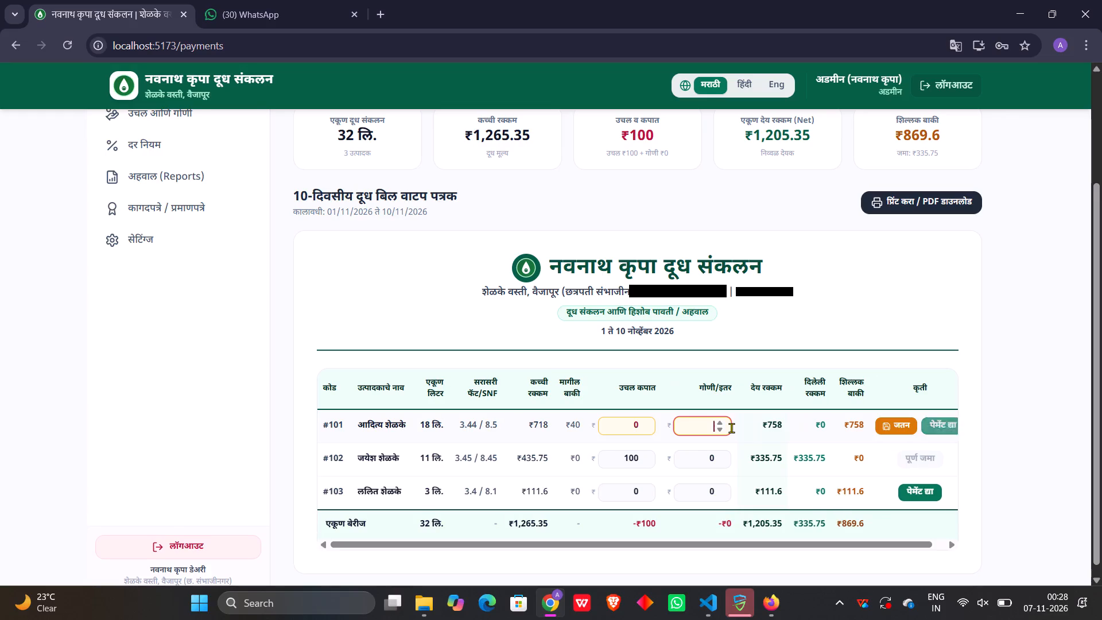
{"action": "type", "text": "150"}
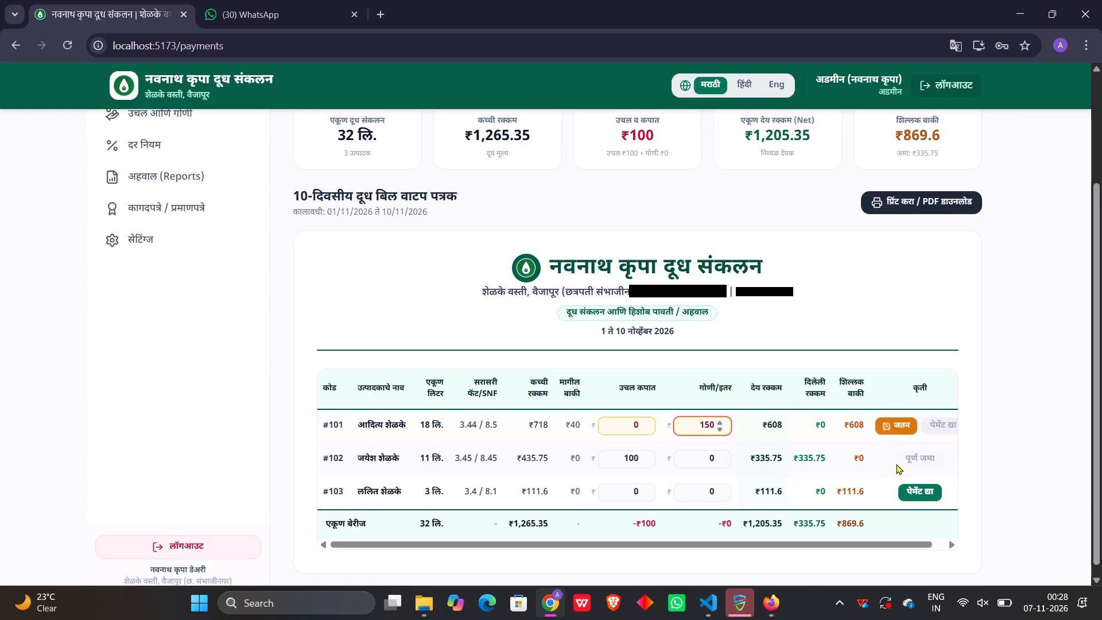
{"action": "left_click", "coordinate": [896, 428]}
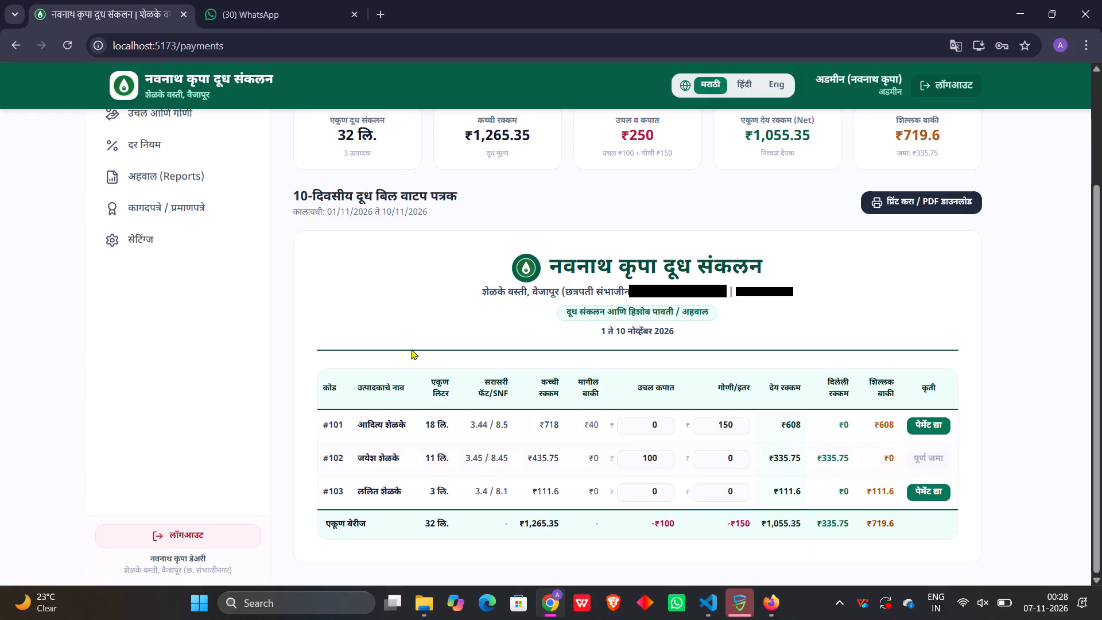
Check producer #101's goni entry in the advance and goni records, and the dashboard's financial overview and supplier remaining balances.
{"action": "scroll", "coordinate": [134, 247], "scroll_direction": "up", "scroll_amount": 1}
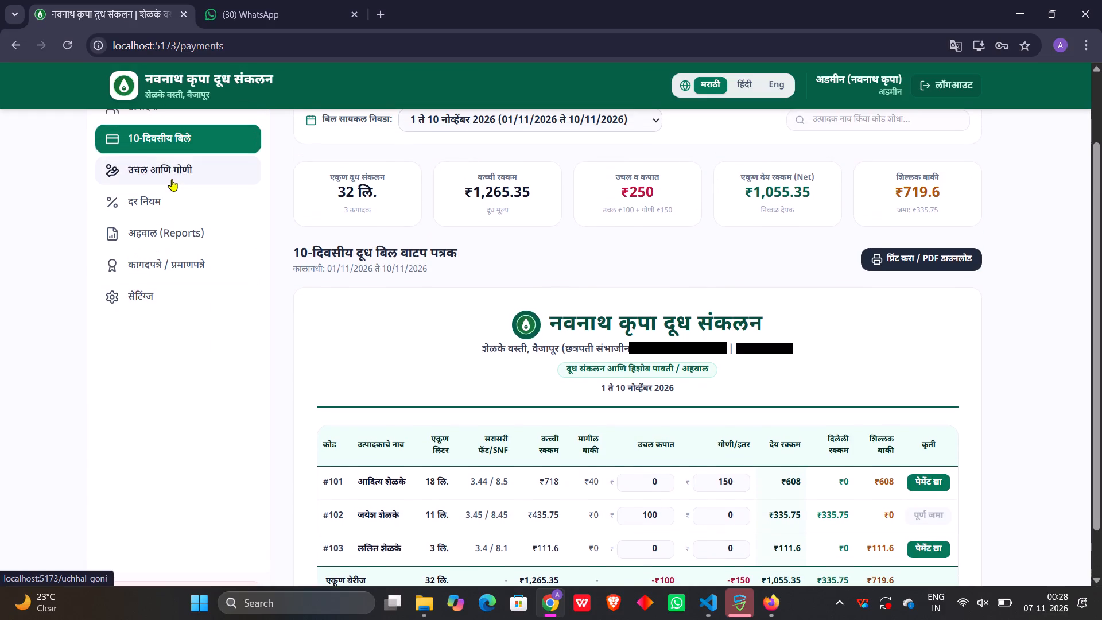
{"action": "left_click", "coordinate": [172, 179]}
{"action": "scroll", "coordinate": [412, 340], "scroll_direction": "down", "scroll_amount": 2}
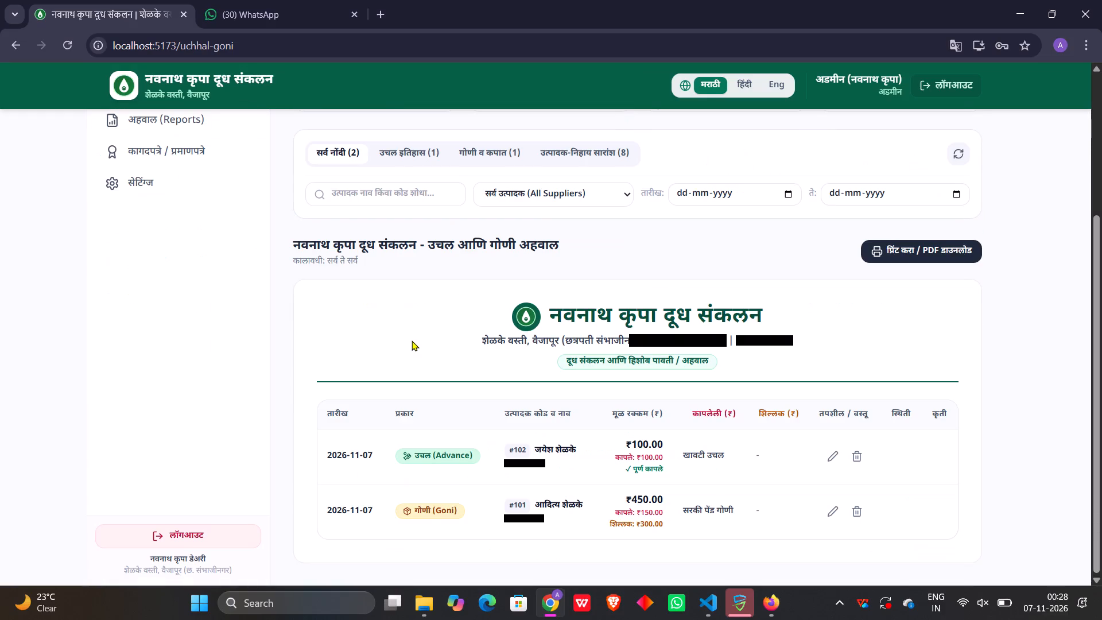
{"action": "scroll", "coordinate": [205, 301], "scroll_direction": "up", "scroll_amount": 2}
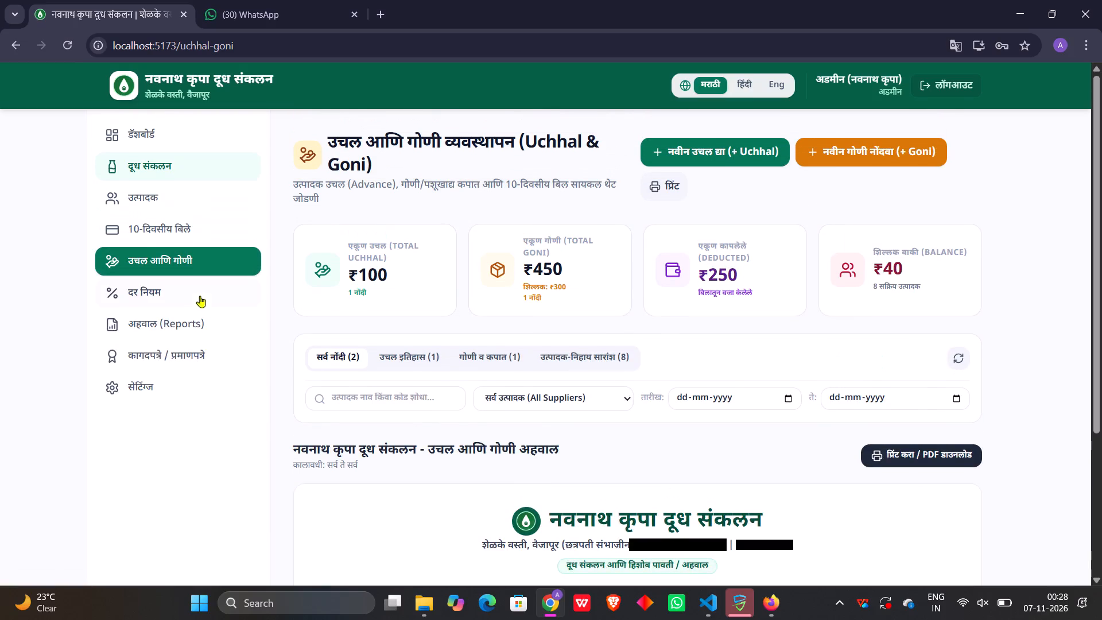
{"action": "left_click", "coordinate": [196, 141]}
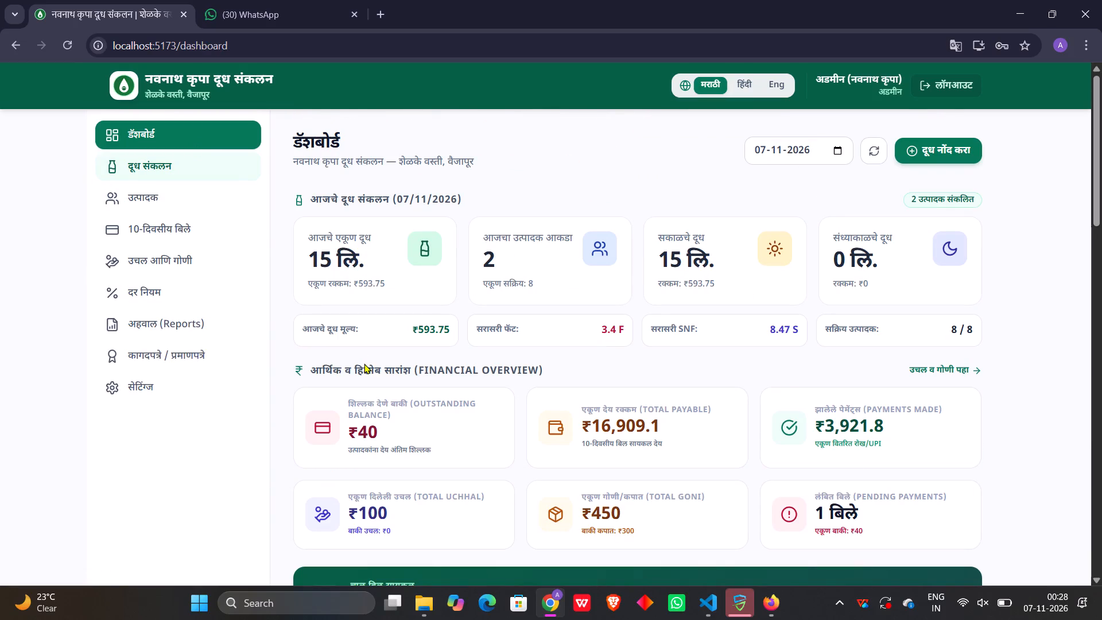
{"action": "scroll", "coordinate": [456, 412], "scroll_direction": "down", "scroll_amount": 3}
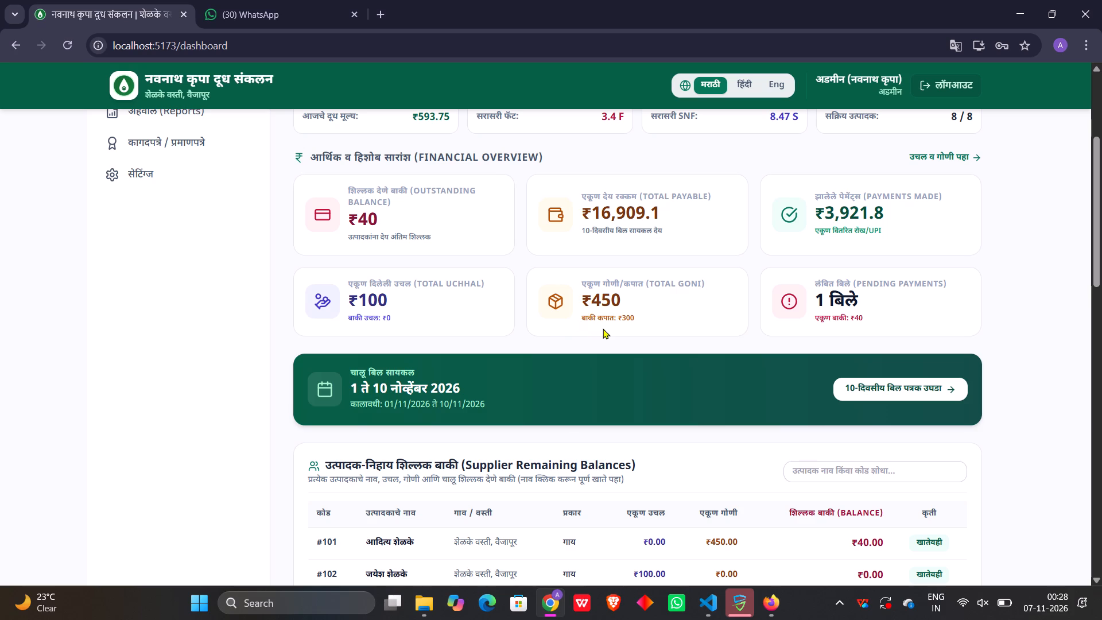
{"action": "scroll", "coordinate": [574, 326], "scroll_direction": "down", "scroll_amount": 1}
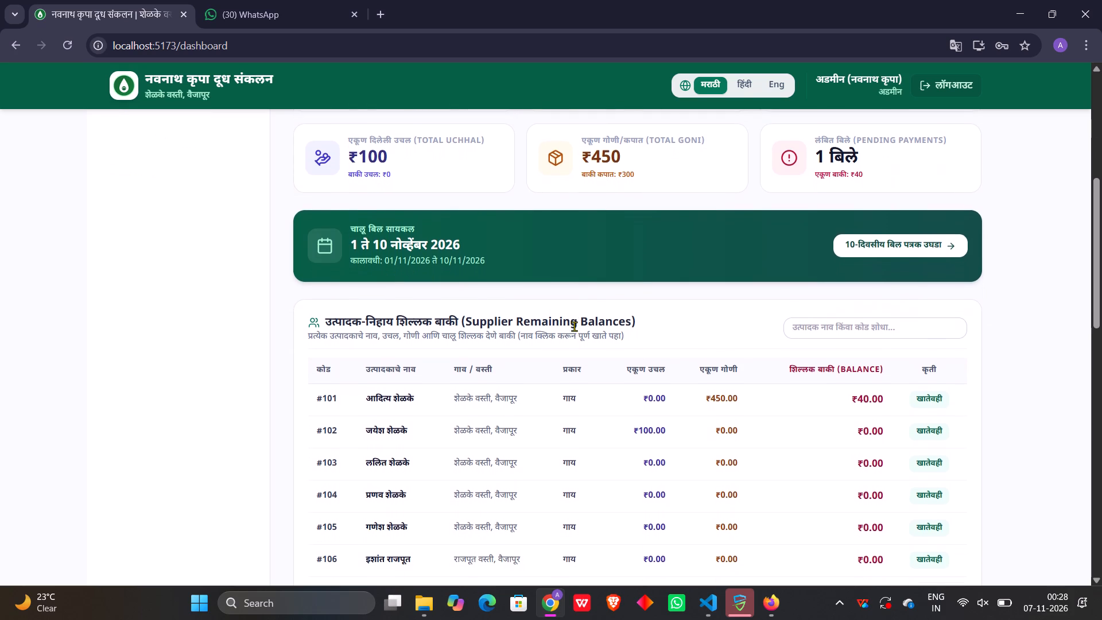
{"action": "scroll", "coordinate": [574, 326], "scroll_direction": "down", "scroll_amount": 3}
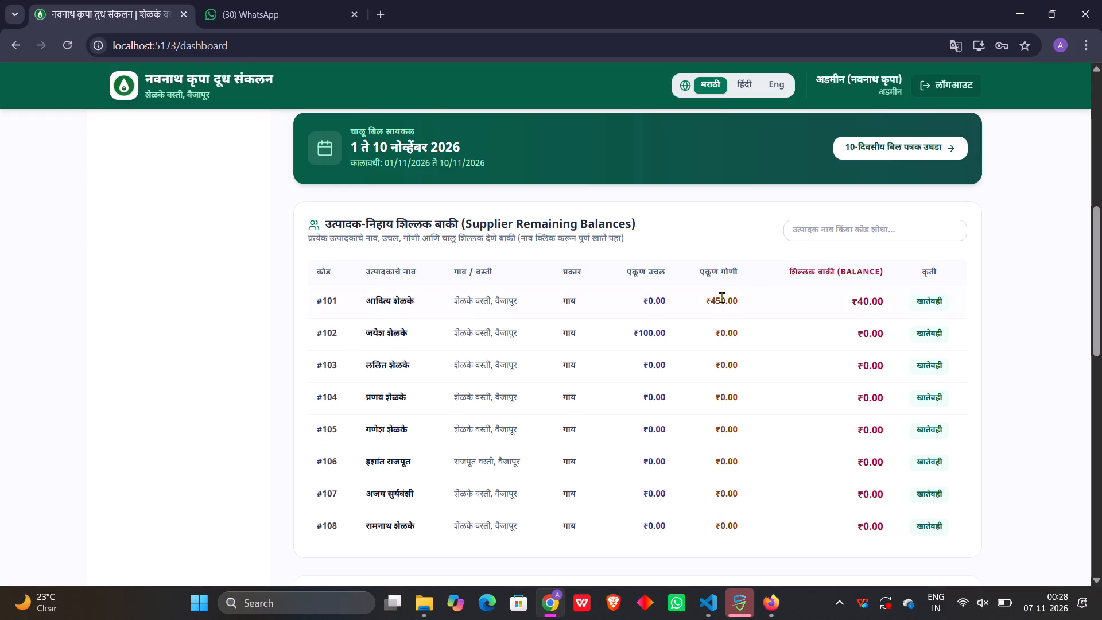
{"action": "scroll", "coordinate": [721, 297], "scroll_direction": "down", "scroll_amount": 4}
{"action": "scroll", "coordinate": [721, 297], "scroll_direction": "up", "scroll_amount": 6}
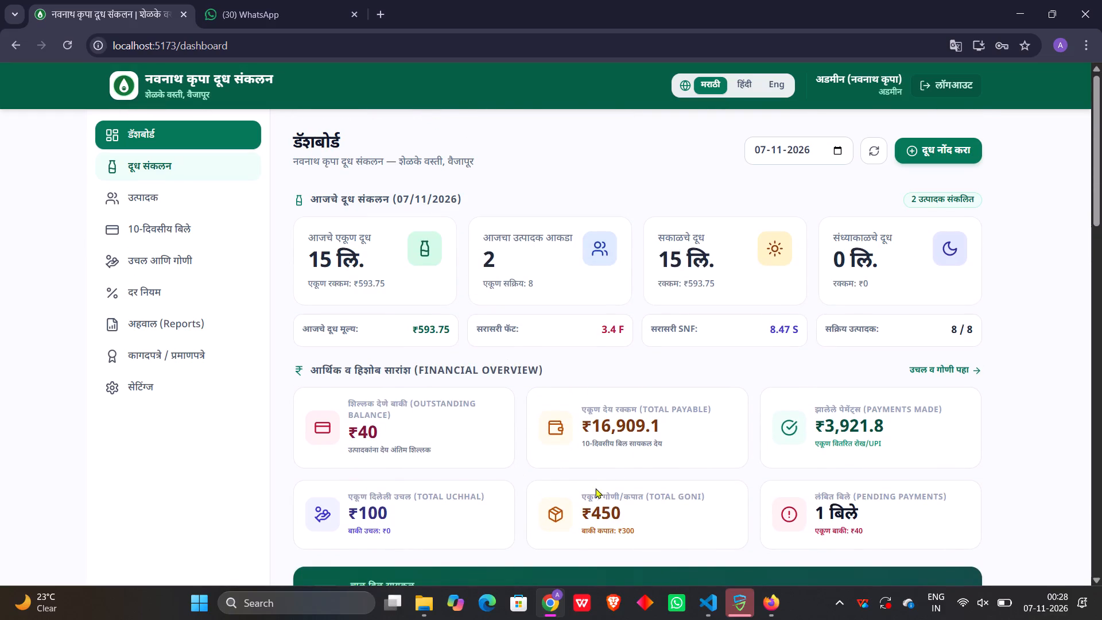
Review the deductions in the 1–10 November 2026 bill sheet and the totals in the advance and goni records.
{"action": "left_click", "coordinate": [168, 226]}
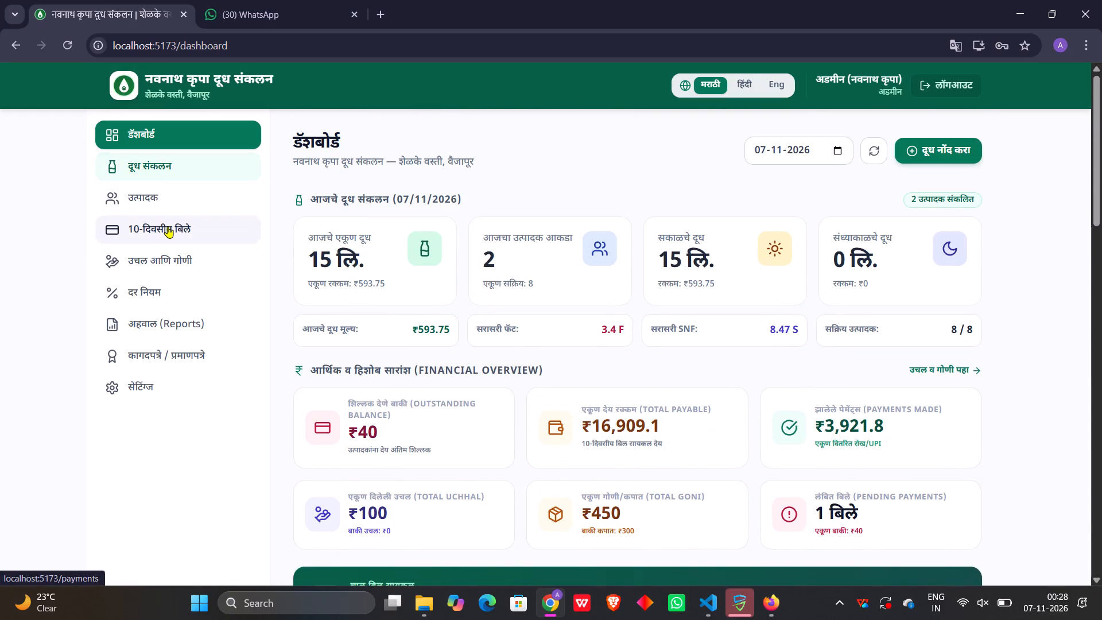
{"action": "scroll", "coordinate": [644, 310], "scroll_direction": "down", "scroll_amount": 3}
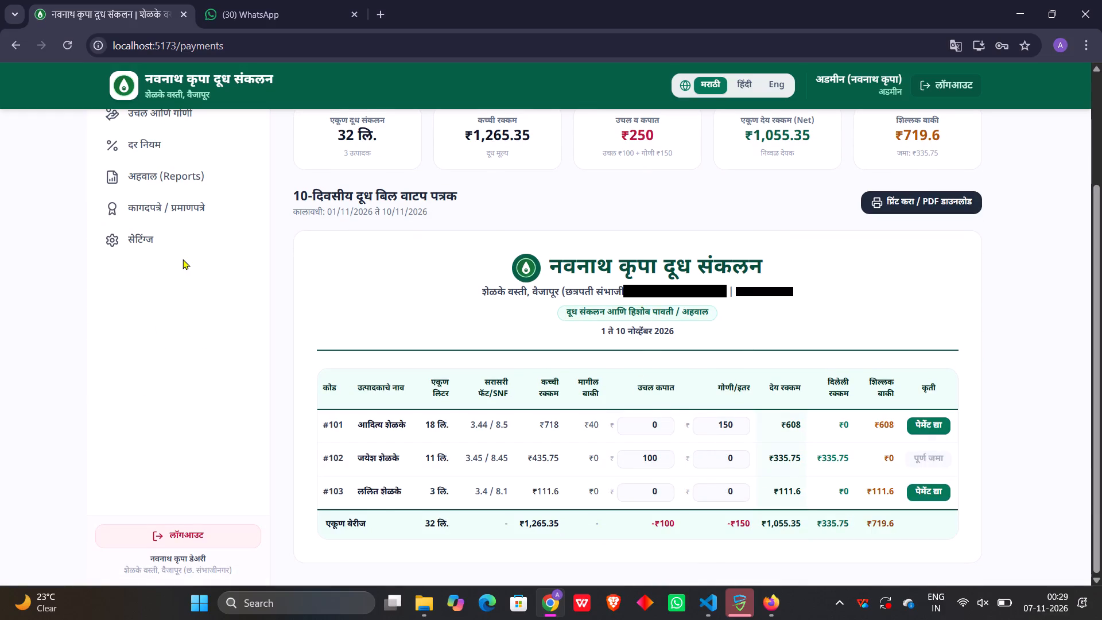
{"action": "scroll", "coordinate": [183, 259], "scroll_direction": "up", "scroll_amount": 1}
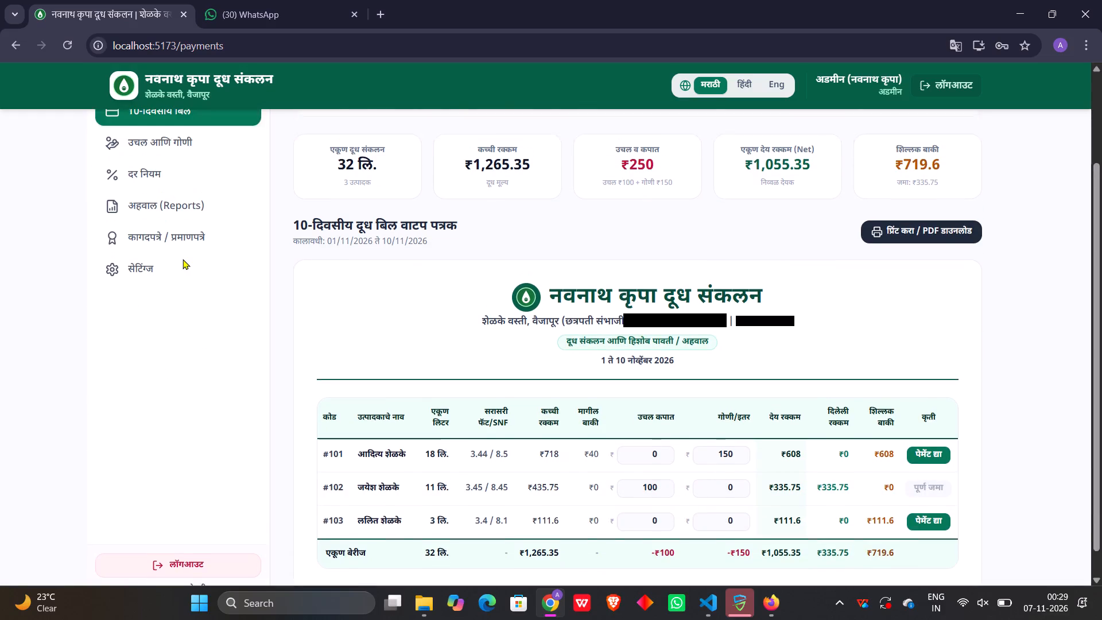
{"action": "scroll", "coordinate": [183, 259], "scroll_direction": "up", "scroll_amount": 1}
{"action": "left_click", "coordinate": [185, 182]}
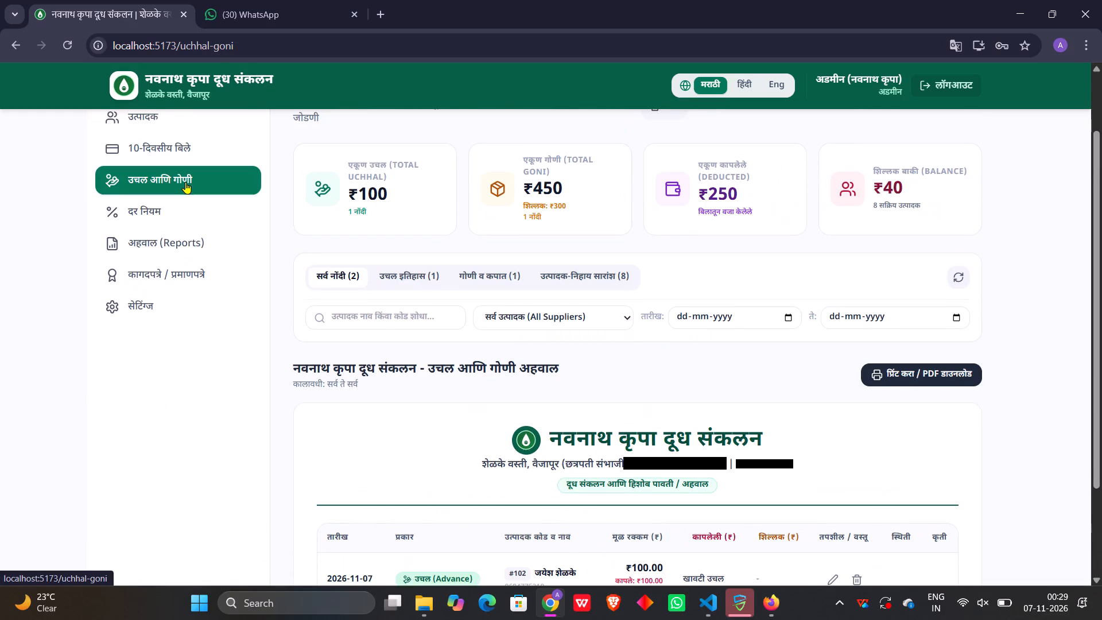
View the bill breakdown in producer #101's payment form for 1–10 November 2026 and close it without saving.
{"action": "left_click", "coordinate": [194, 142]}
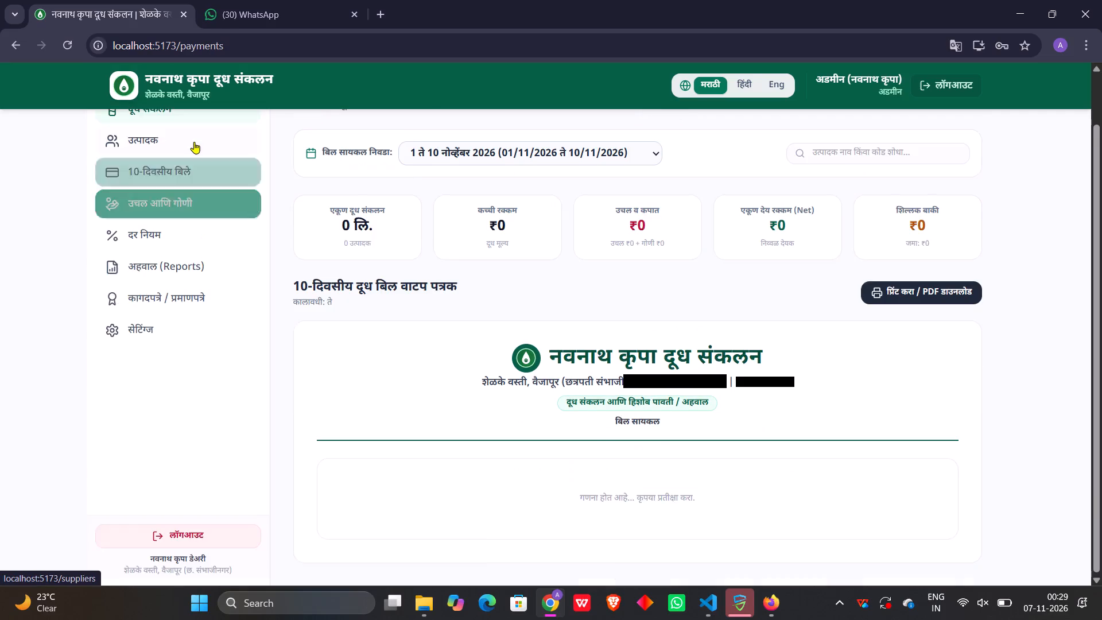
{"action": "left_click", "coordinate": [929, 489]}
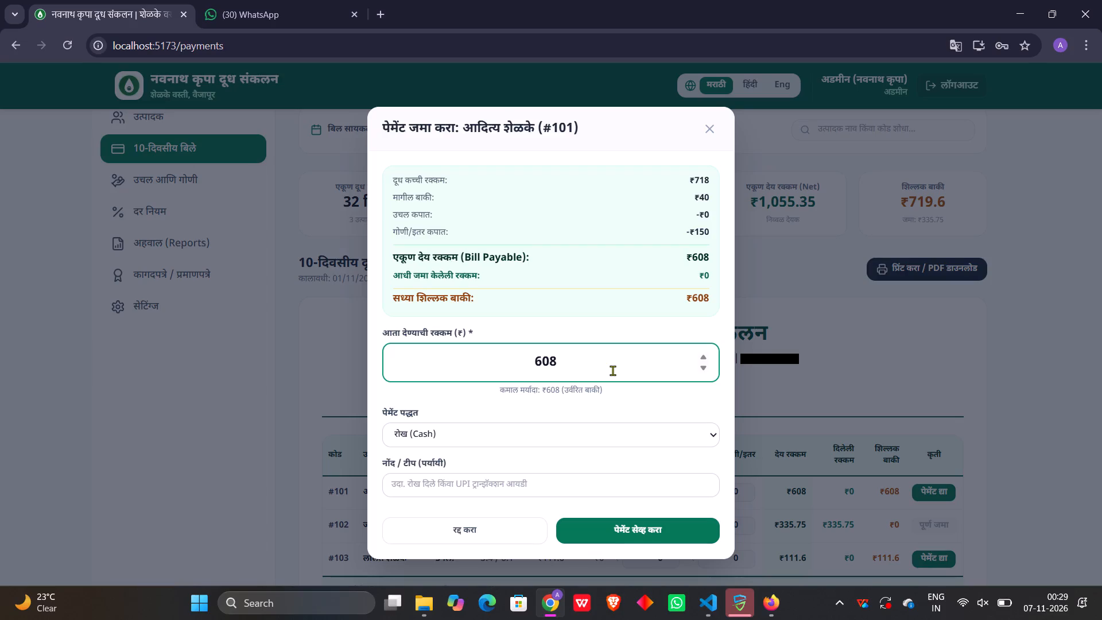
{"action": "left_click", "coordinate": [701, 132]}
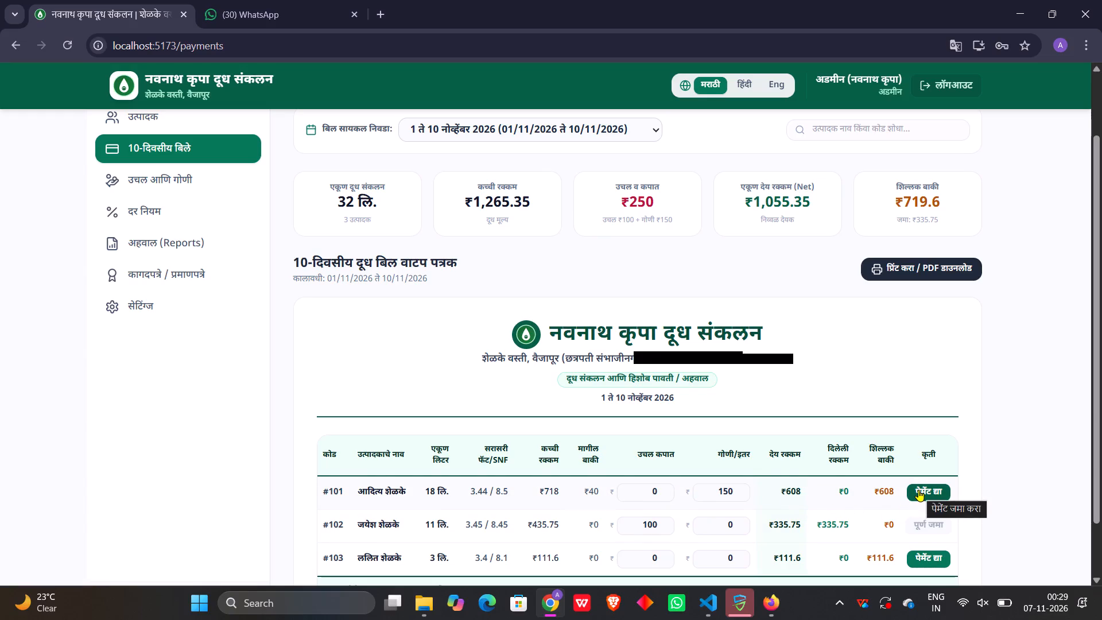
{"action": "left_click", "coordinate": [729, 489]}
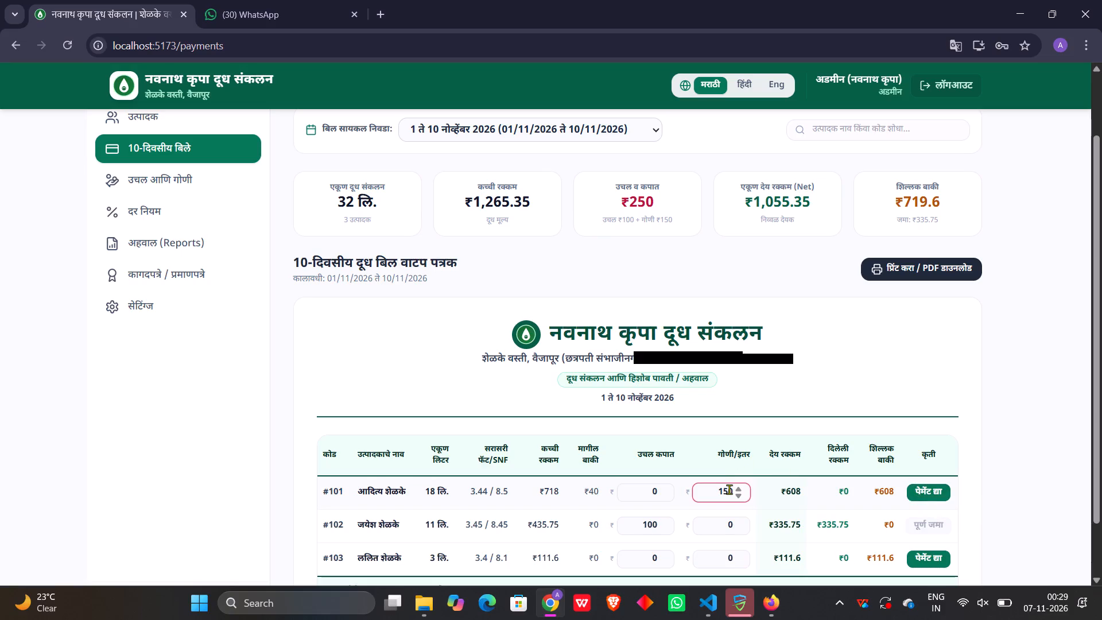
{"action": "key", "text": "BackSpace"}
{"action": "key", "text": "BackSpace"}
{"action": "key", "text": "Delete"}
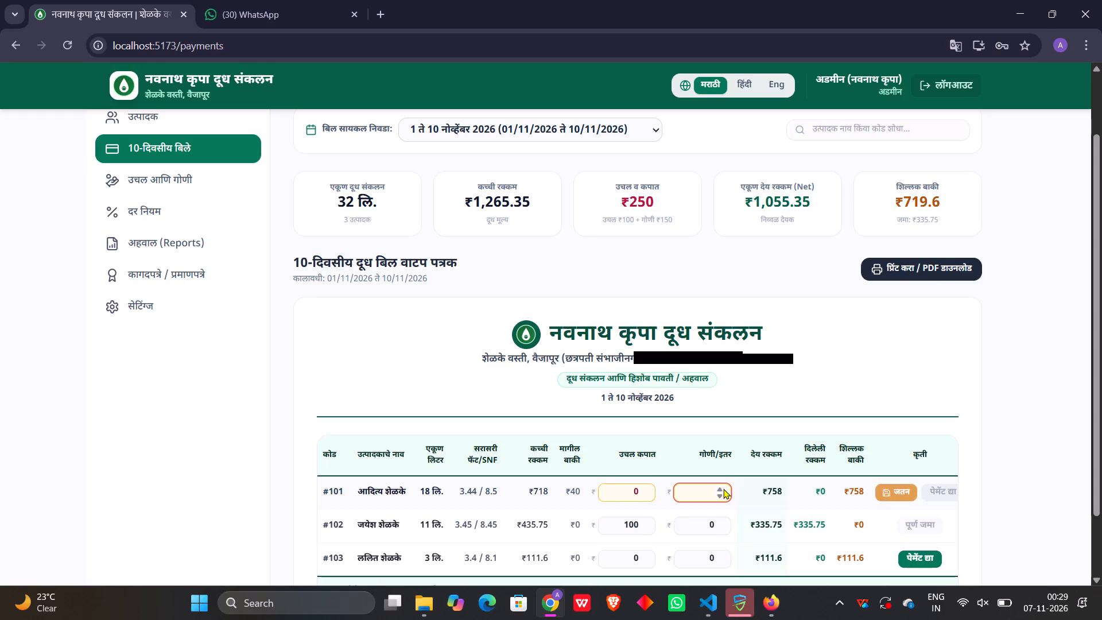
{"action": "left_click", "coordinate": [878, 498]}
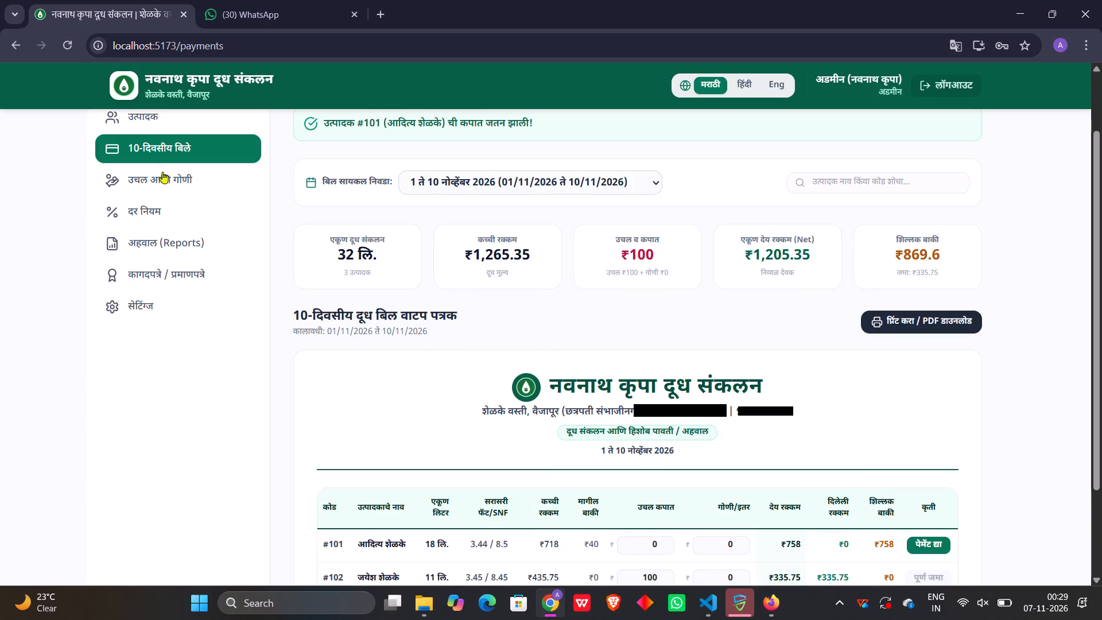
Check the goni figures in the advance and goni records and in the dashboard's financial overview.
{"action": "left_click", "coordinate": [172, 174]}
{"action": "scroll", "coordinate": [482, 417], "scroll_direction": "down", "scroll_amount": 4}
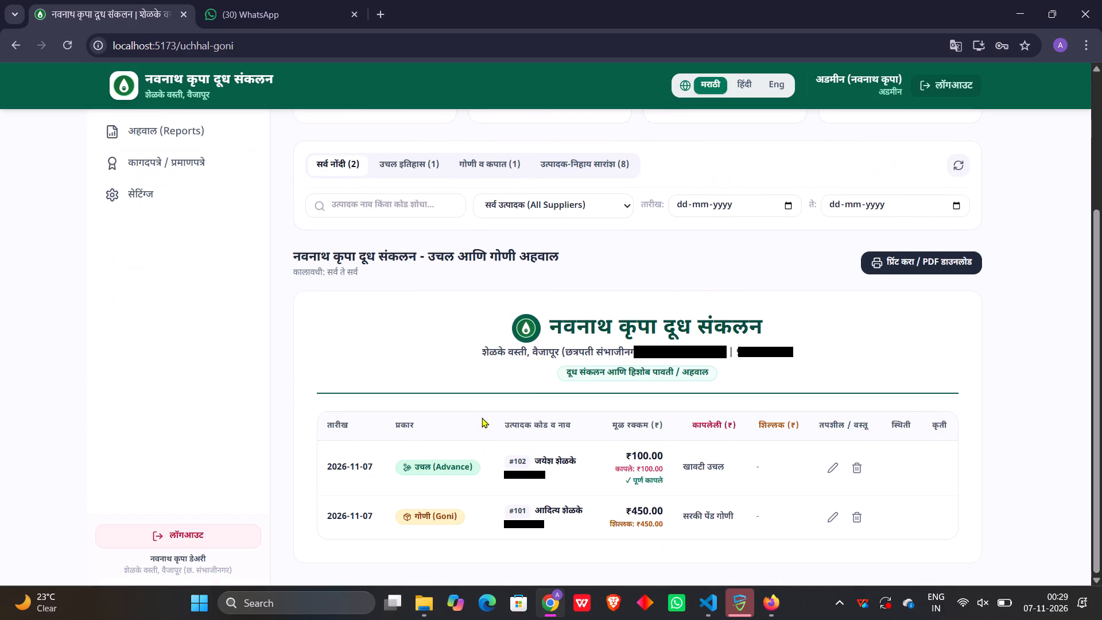
{"action": "scroll", "coordinate": [196, 294], "scroll_direction": "up", "scroll_amount": 2}
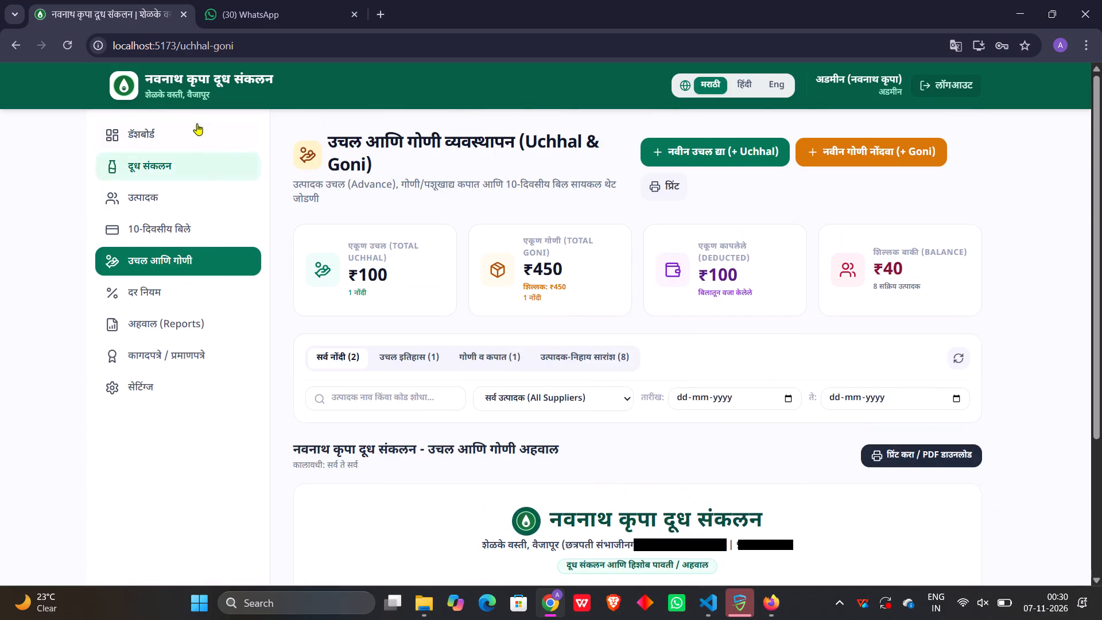
{"action": "left_click", "coordinate": [197, 123]}
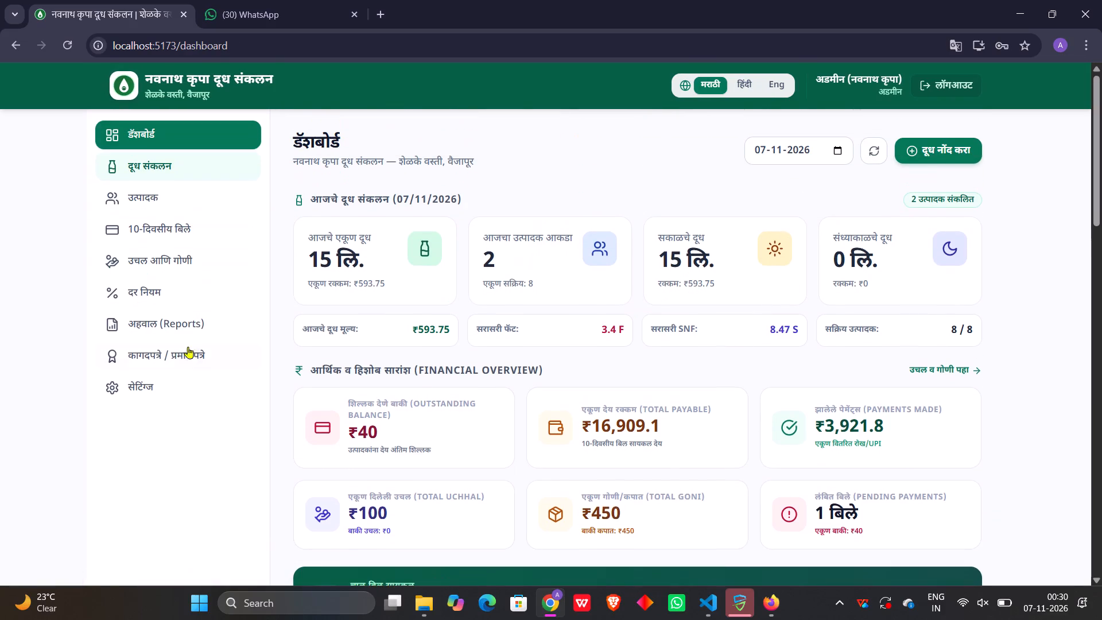
Record a cash payment of ₹40 for producer #101 in the 1–10 November 2026 bill sheet.
{"action": "left_click", "coordinate": [169, 225]}
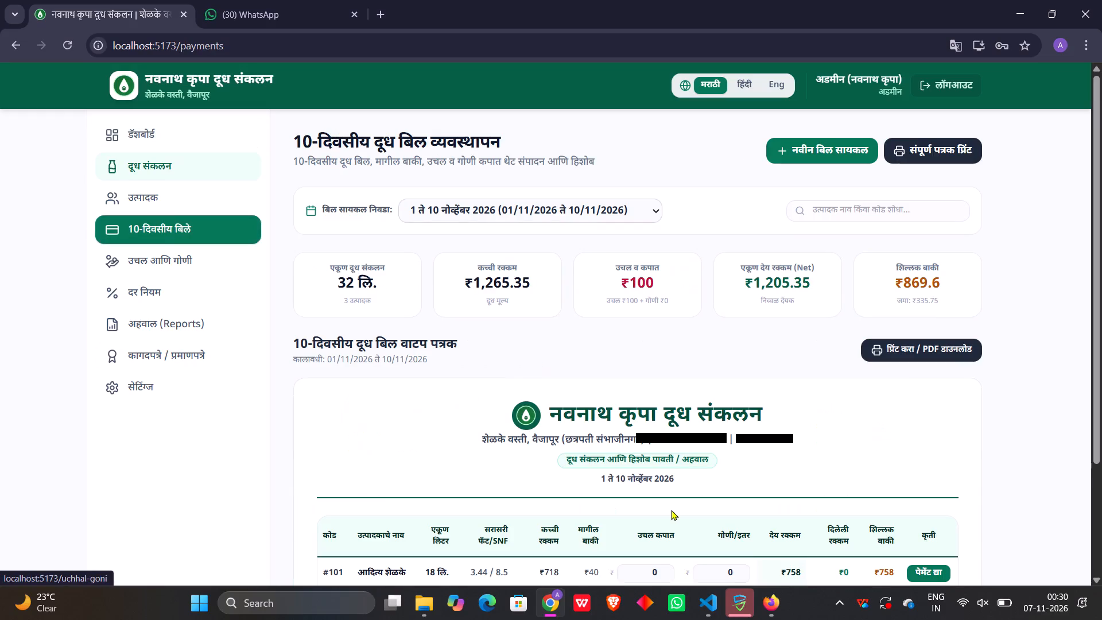
{"action": "scroll", "coordinate": [671, 510], "scroll_direction": "down", "scroll_amount": 1}
{"action": "left_click", "coordinate": [915, 534]}
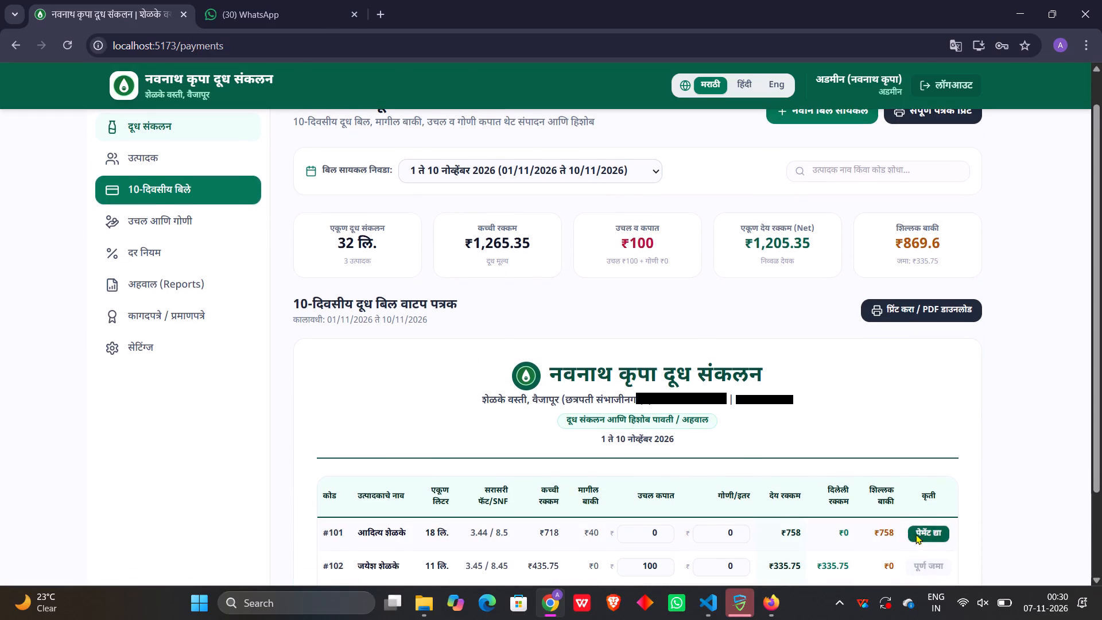
{"action": "left_click", "coordinate": [573, 366]}
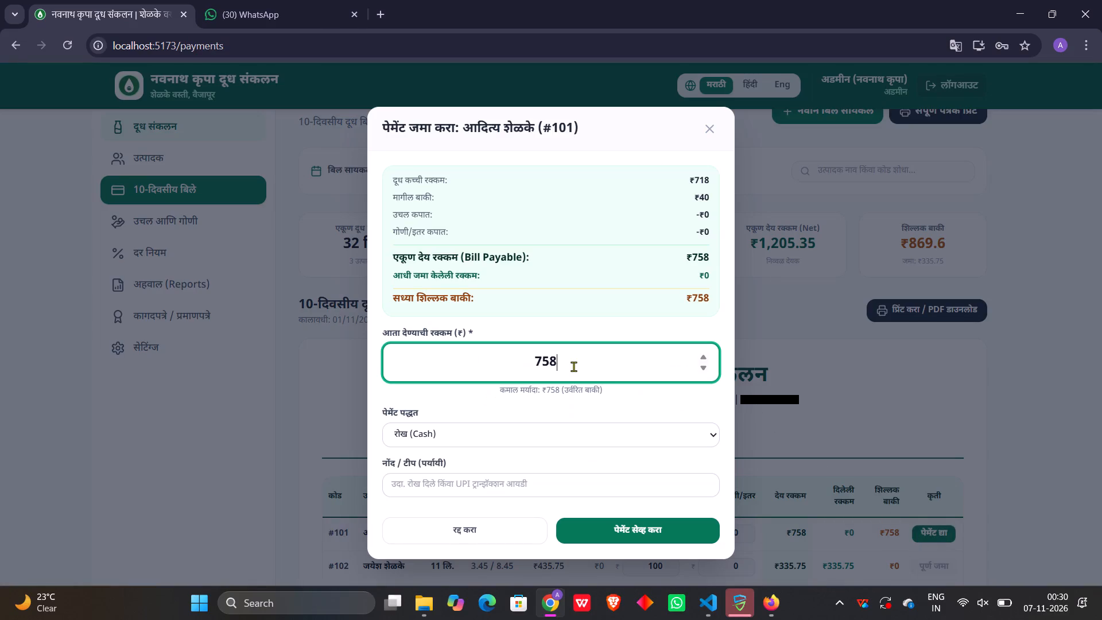
{"action": "key", "text": "BackSpace"}
{"action": "key", "text": "BackSpace"}
{"action": "key", "text": "BackSpace"}
{"action": "type", "text": "40"}
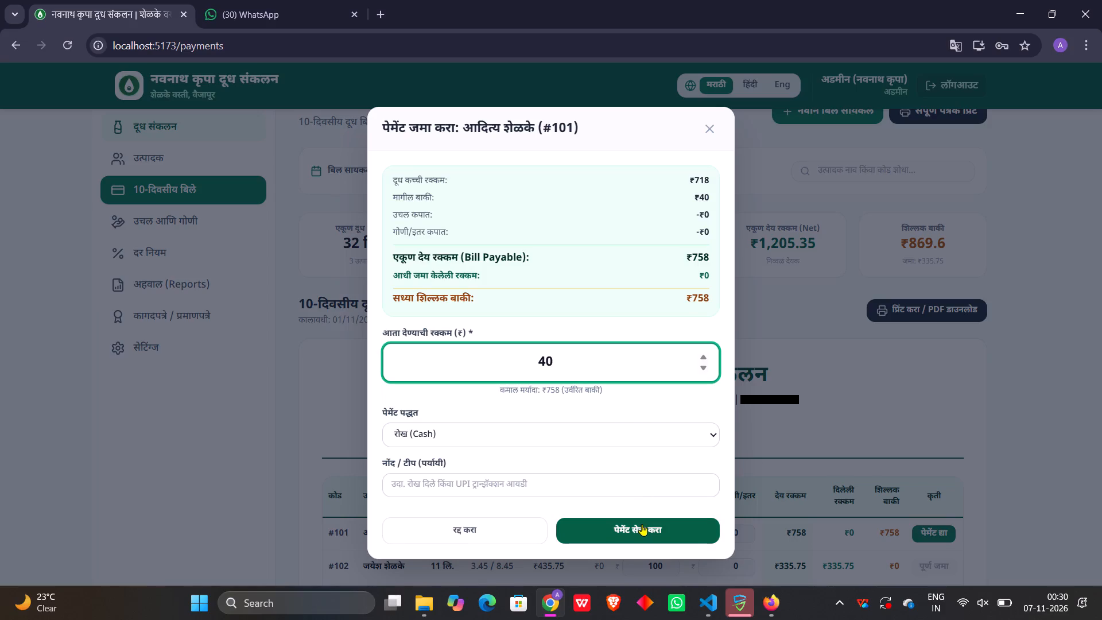
{"action": "left_click", "coordinate": [642, 524]}
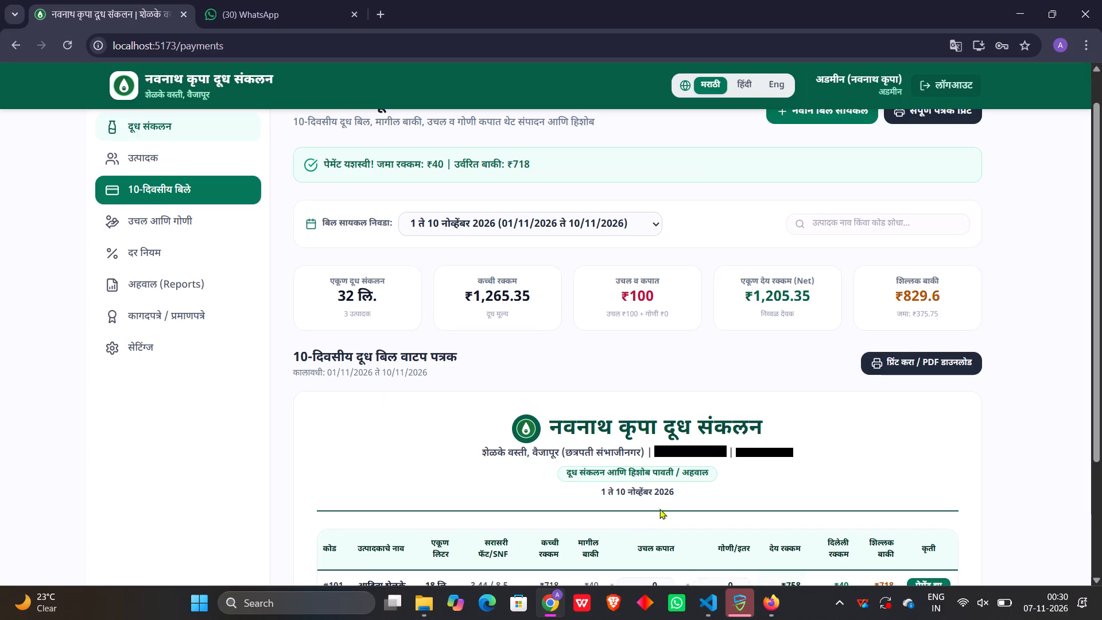
Check the outstanding balance, payable, payment and pending bill figures in the dashboard's financial overview.
{"action": "left_click", "coordinate": [192, 149]}
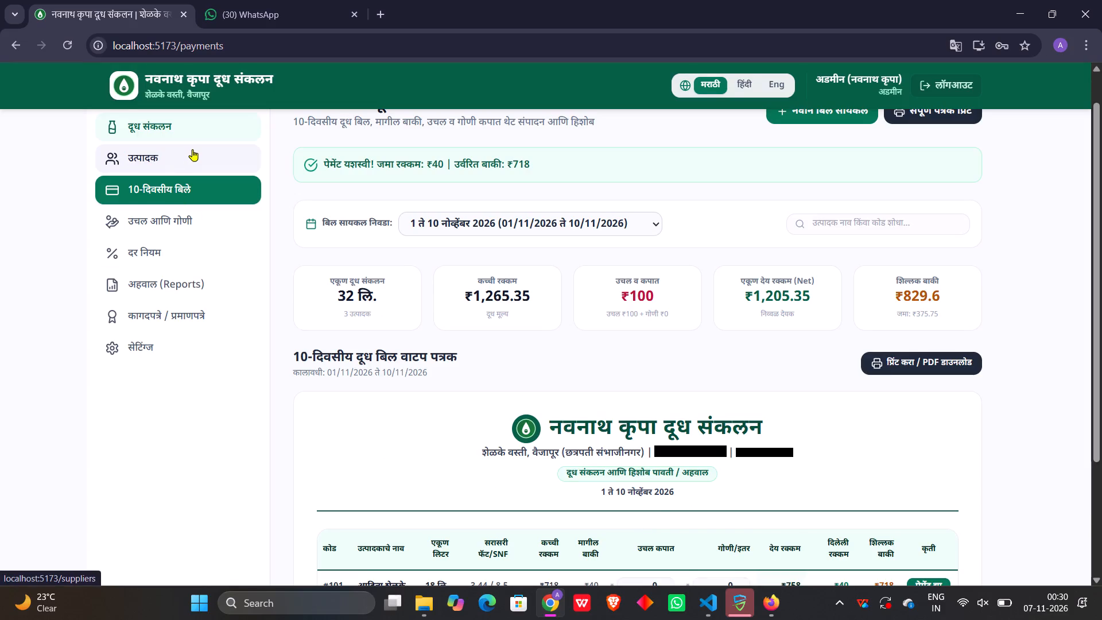
{"action": "scroll", "coordinate": [192, 149], "scroll_direction": "up", "scroll_amount": 3}
{"action": "left_click", "coordinate": [192, 149]}
{"action": "left_click", "coordinate": [208, 139]}
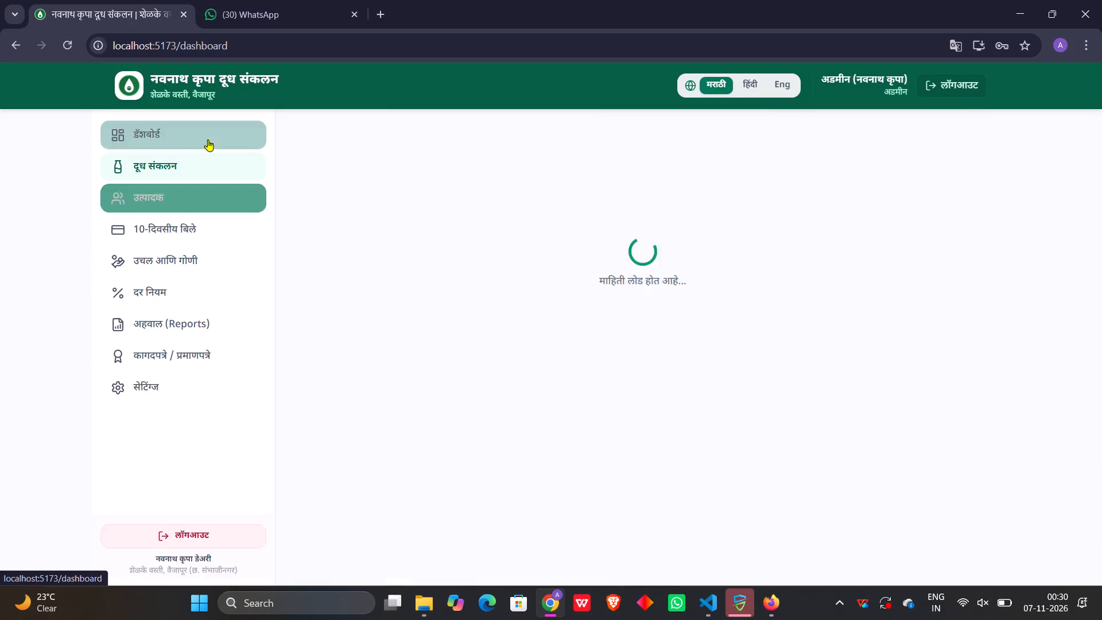
{"action": "scroll", "coordinate": [335, 327], "scroll_direction": "down", "scroll_amount": 1}
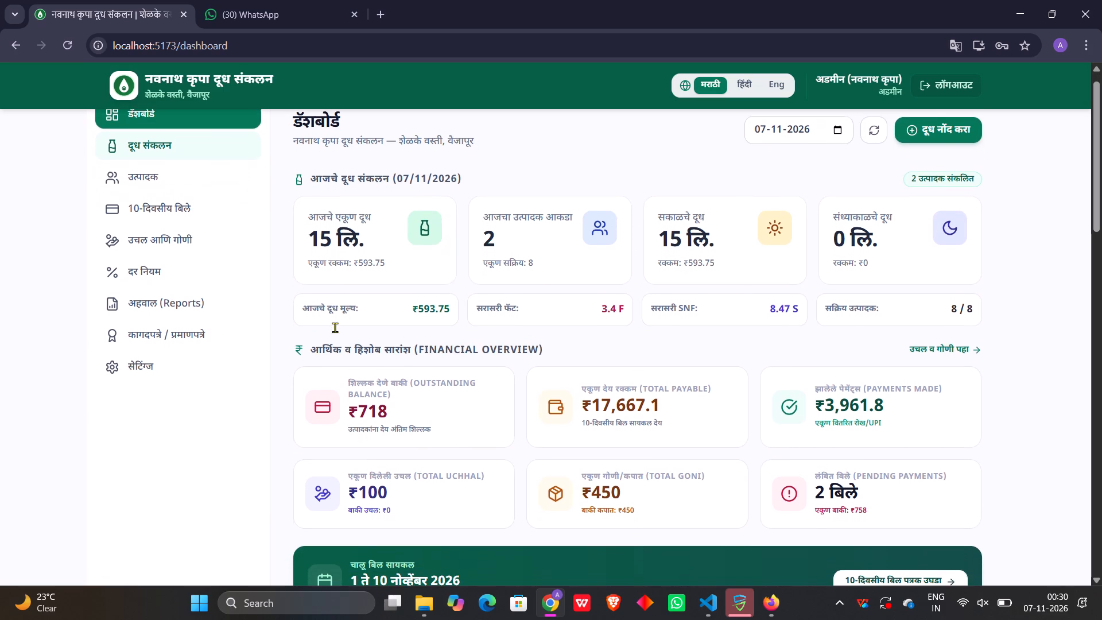
{"action": "scroll", "coordinate": [335, 327], "scroll_direction": "down", "scroll_amount": 1}
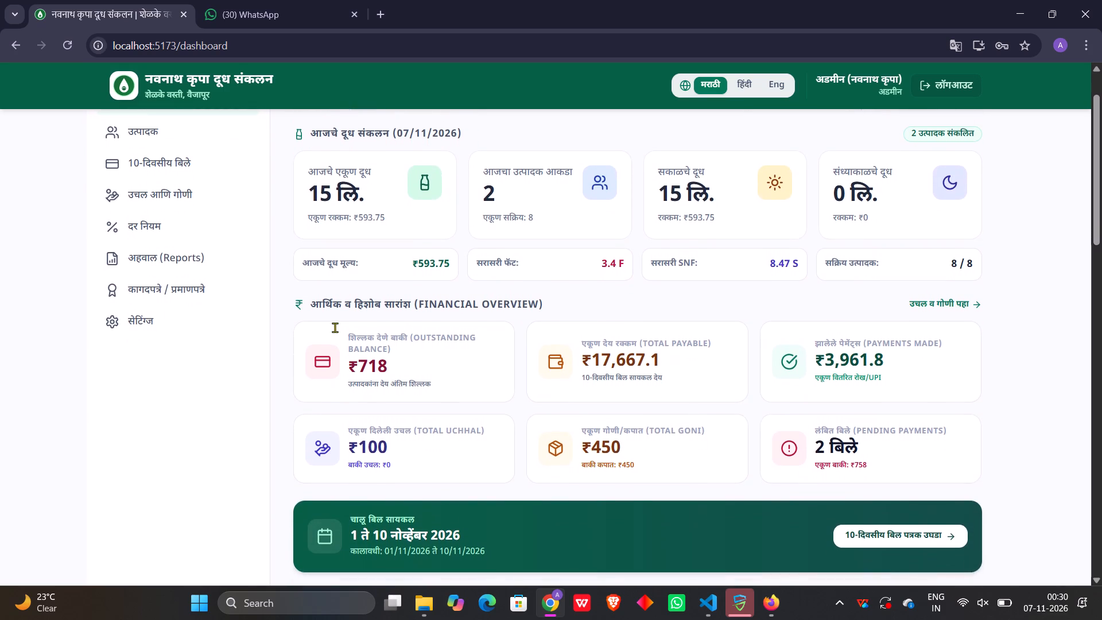
{"action": "scroll", "coordinate": [335, 327], "scroll_direction": "down", "scroll_amount": 1}
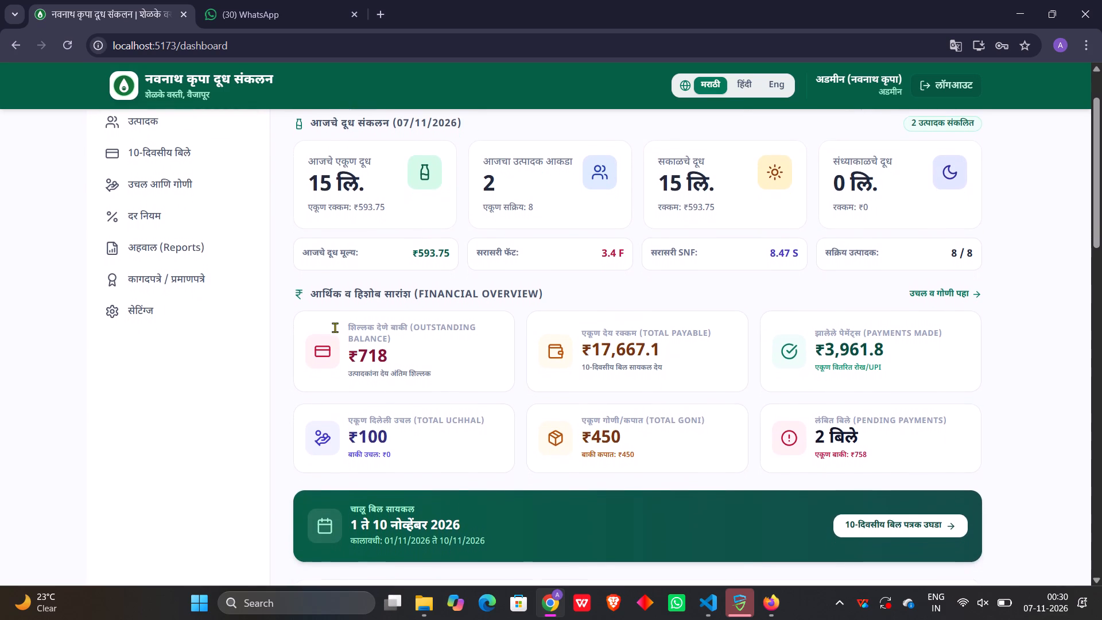
{"action": "scroll", "coordinate": [335, 327], "scroll_direction": "down", "scroll_amount": 1}
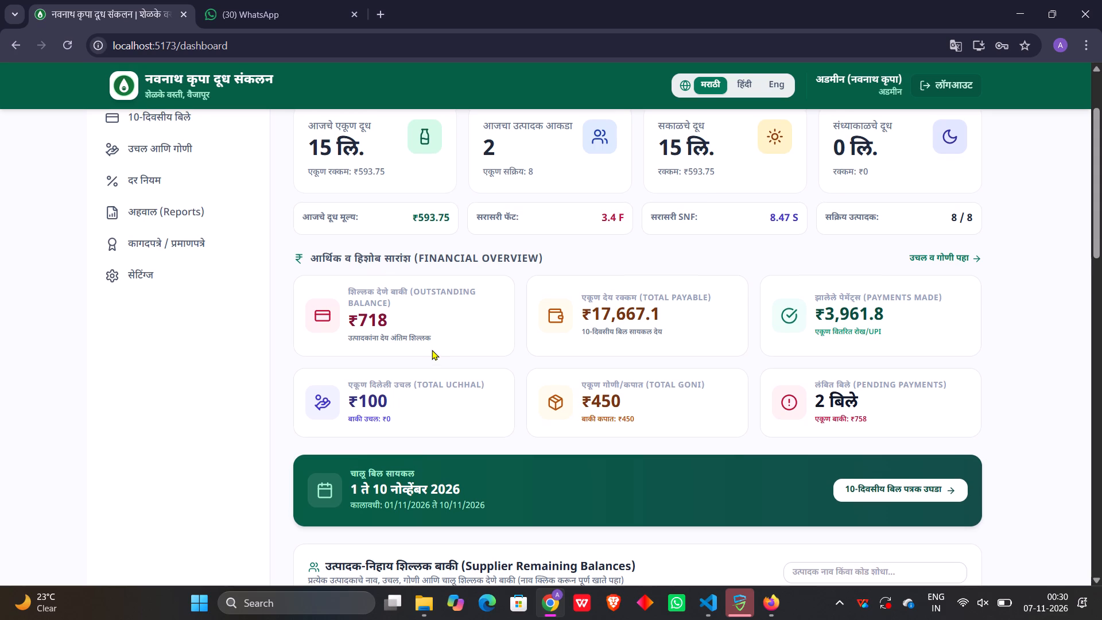
{"action": "left_click", "coordinate": [416, 335]}
{"action": "scroll", "coordinate": [416, 335], "scroll_direction": "up", "scroll_amount": 1}
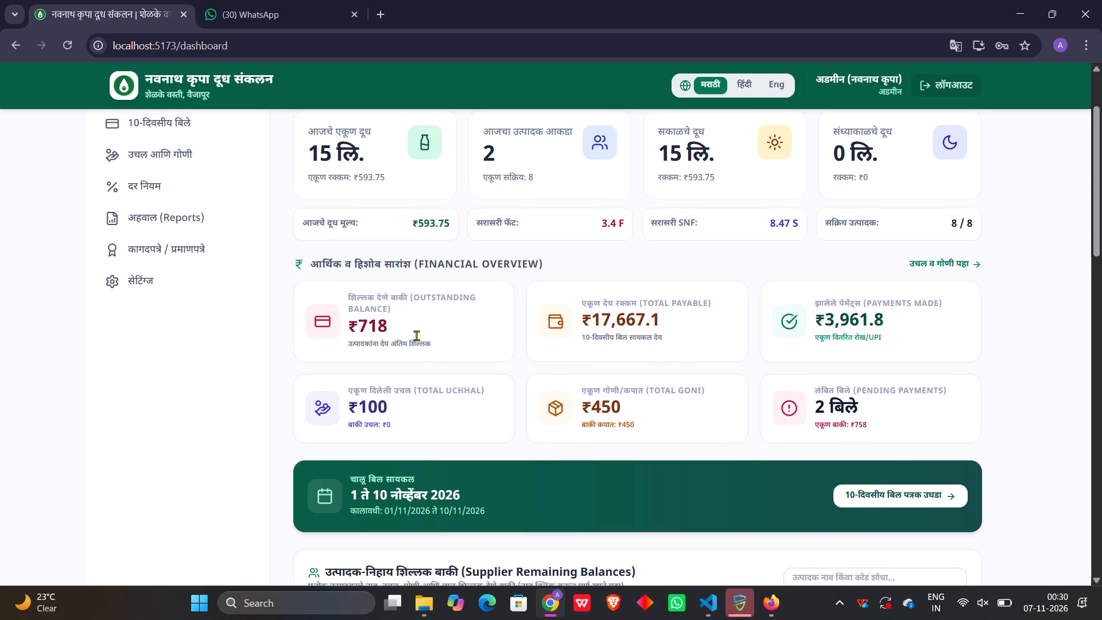
{"action": "scroll", "coordinate": [416, 335], "scroll_direction": "up", "scroll_amount": 2}
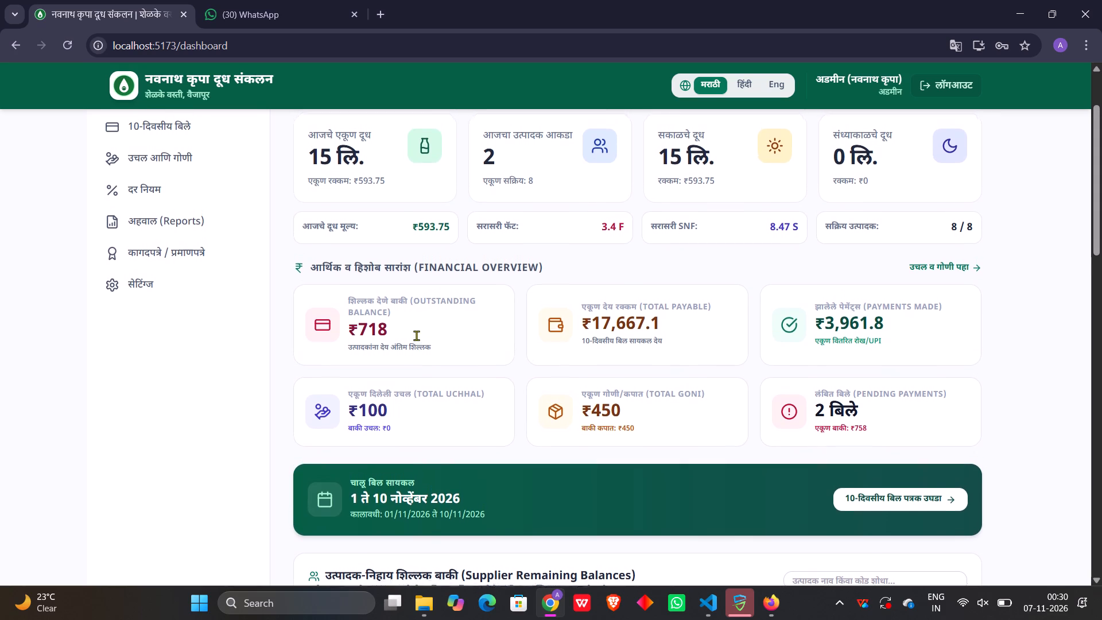
{"action": "scroll", "coordinate": [416, 335], "scroll_direction": "up", "scroll_amount": 1}
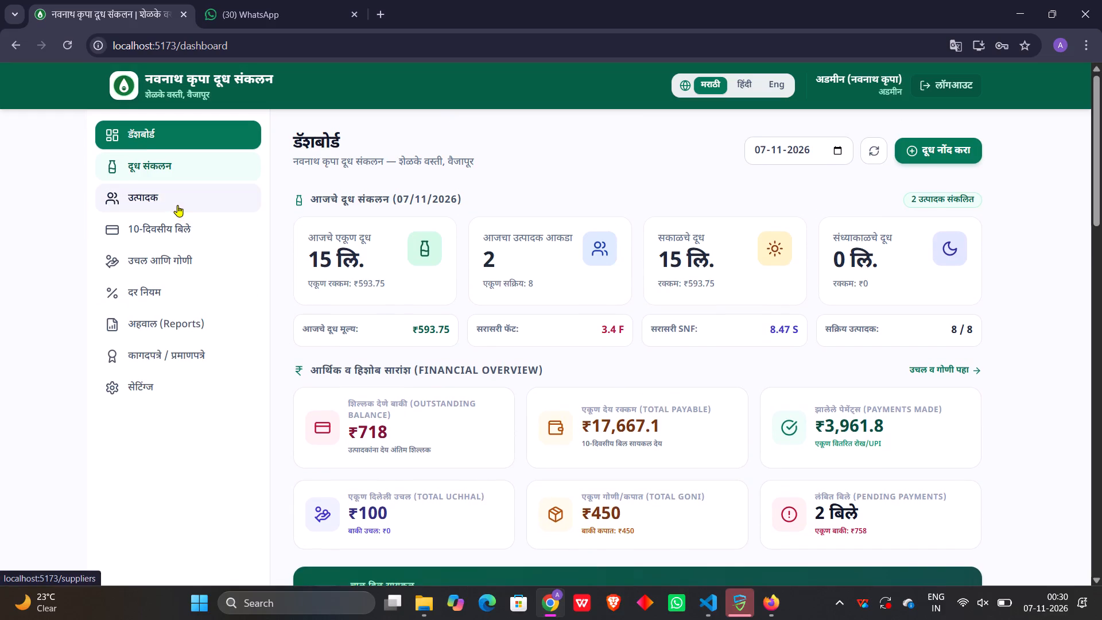
{"action": "left_click", "coordinate": [177, 205]}
{"action": "left_click", "coordinate": [178, 230]}
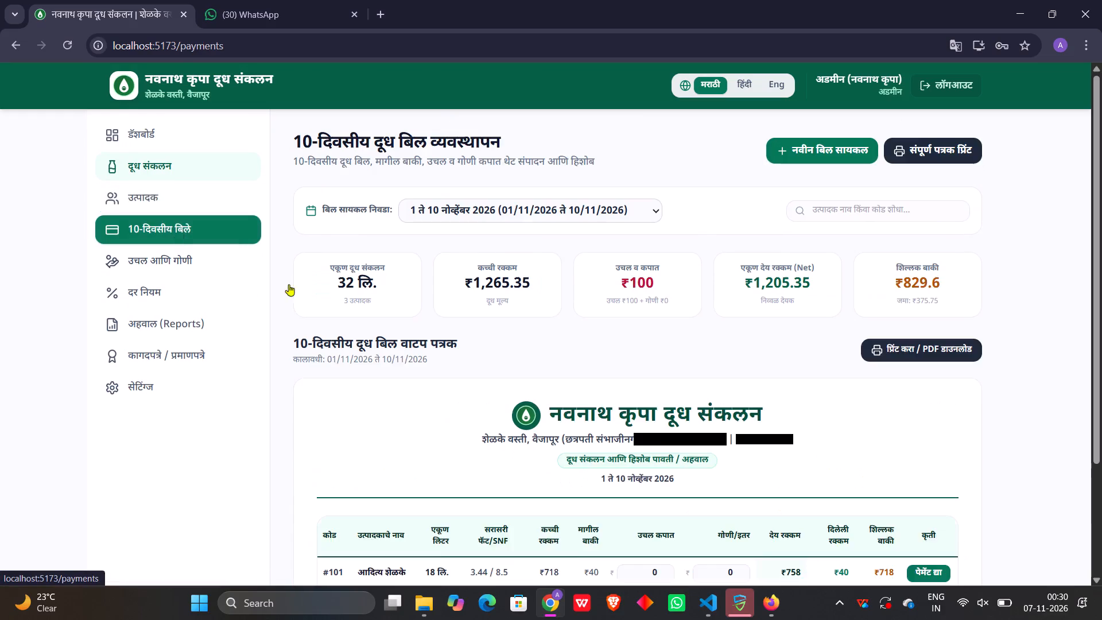
{"action": "scroll", "coordinate": [391, 371], "scroll_direction": "down", "scroll_amount": 2}
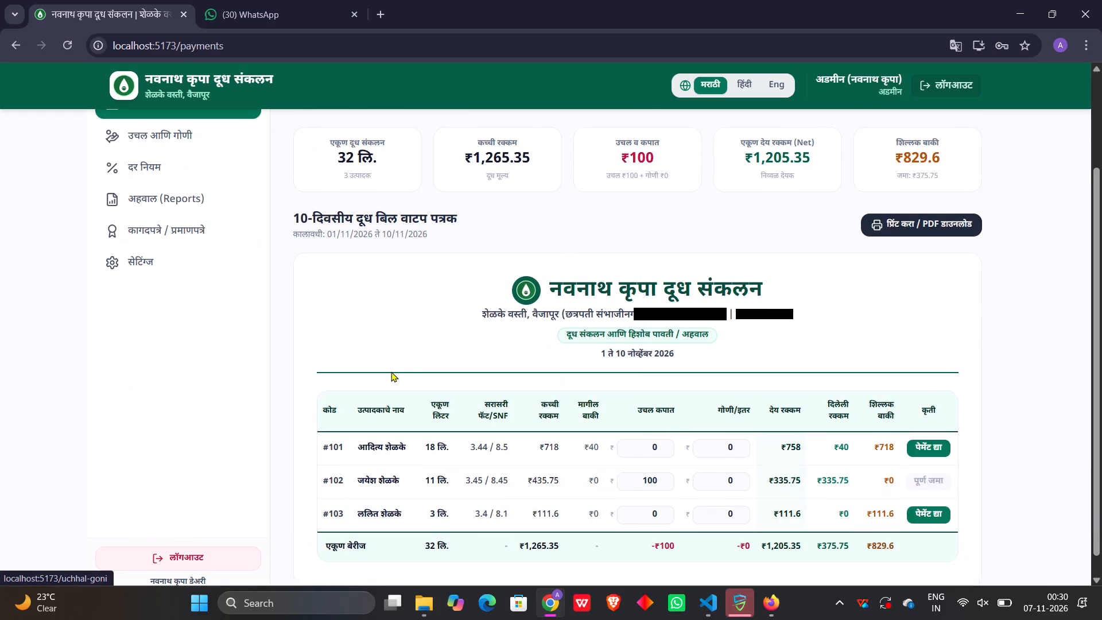
{"action": "left_click", "coordinate": [731, 430]}
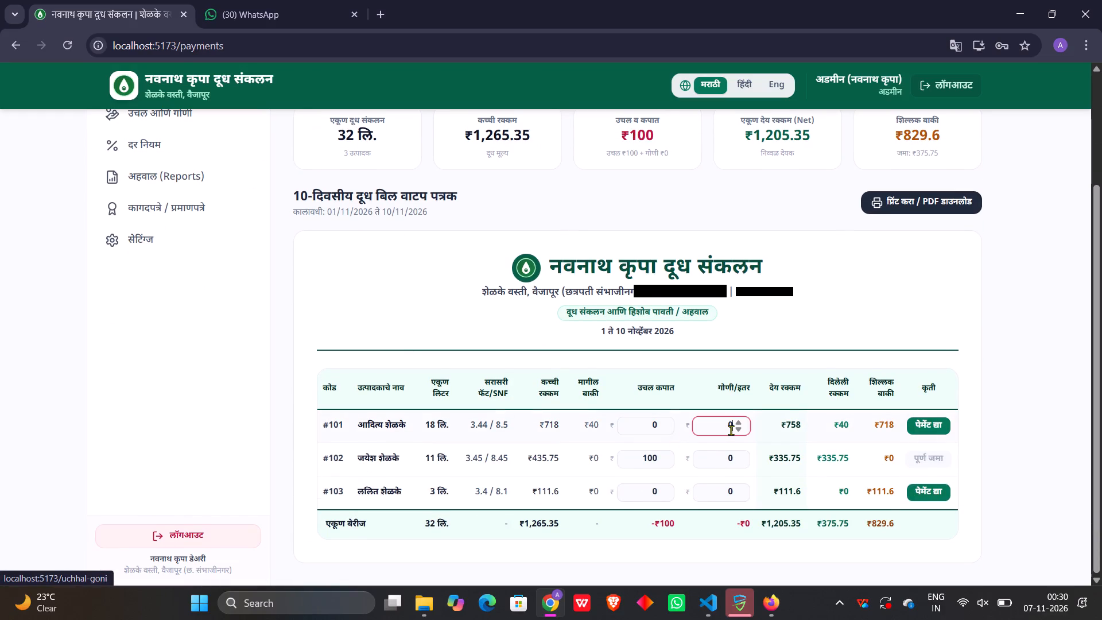
{"action": "key", "text": "BackSpace"}
{"action": "type", "text": "150"}
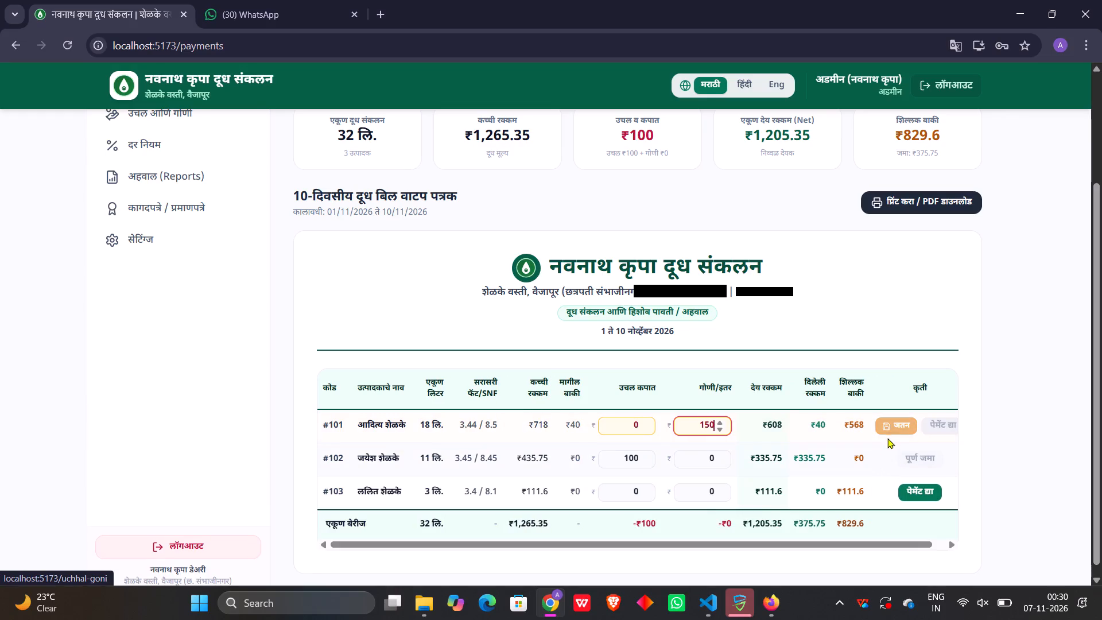
{"action": "left_click", "coordinate": [890, 426]}
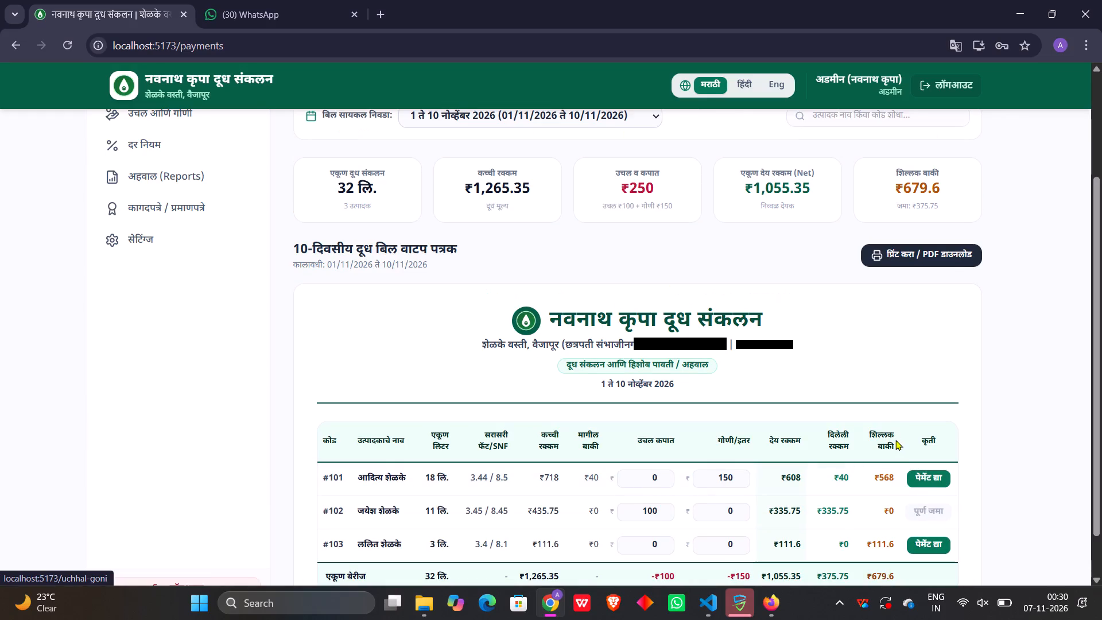
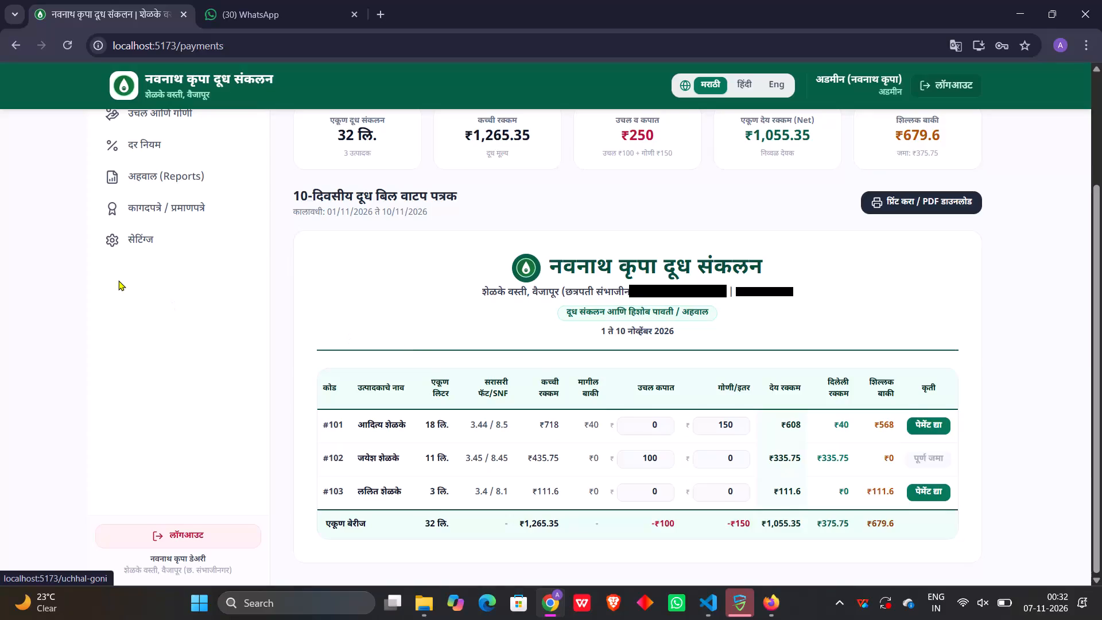
Check the goni total, deducted and balance figures in the advance and goni records, including the goni-only list.
{"action": "scroll", "coordinate": [118, 280], "scroll_direction": "up", "scroll_amount": 2}
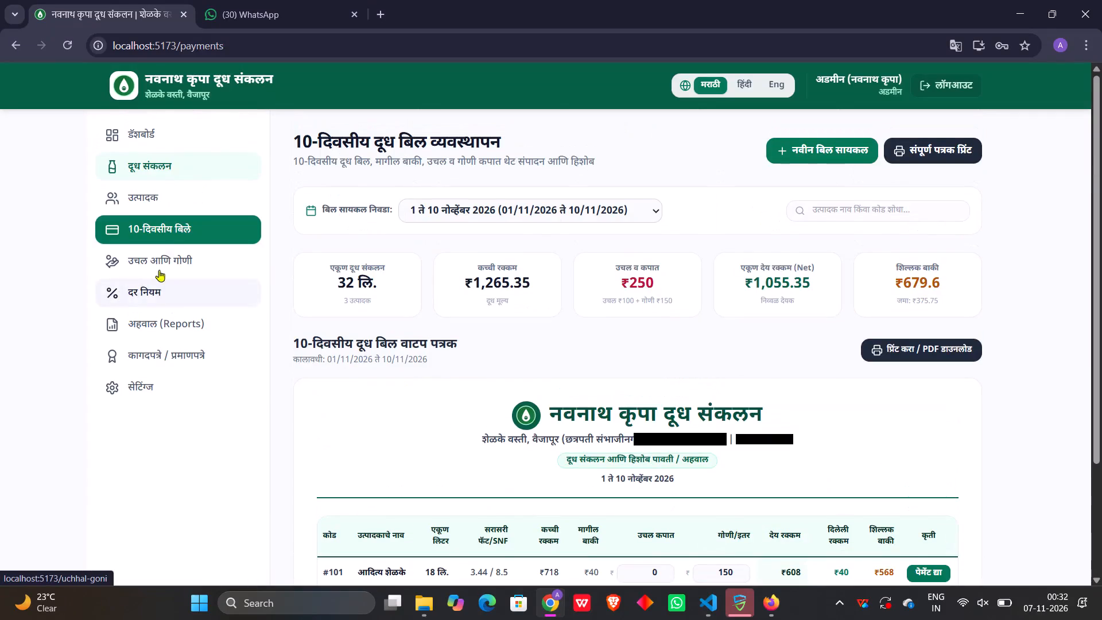
{"action": "left_click", "coordinate": [172, 262]}
{"action": "scroll", "coordinate": [390, 374], "scroll_direction": "down", "scroll_amount": 2}
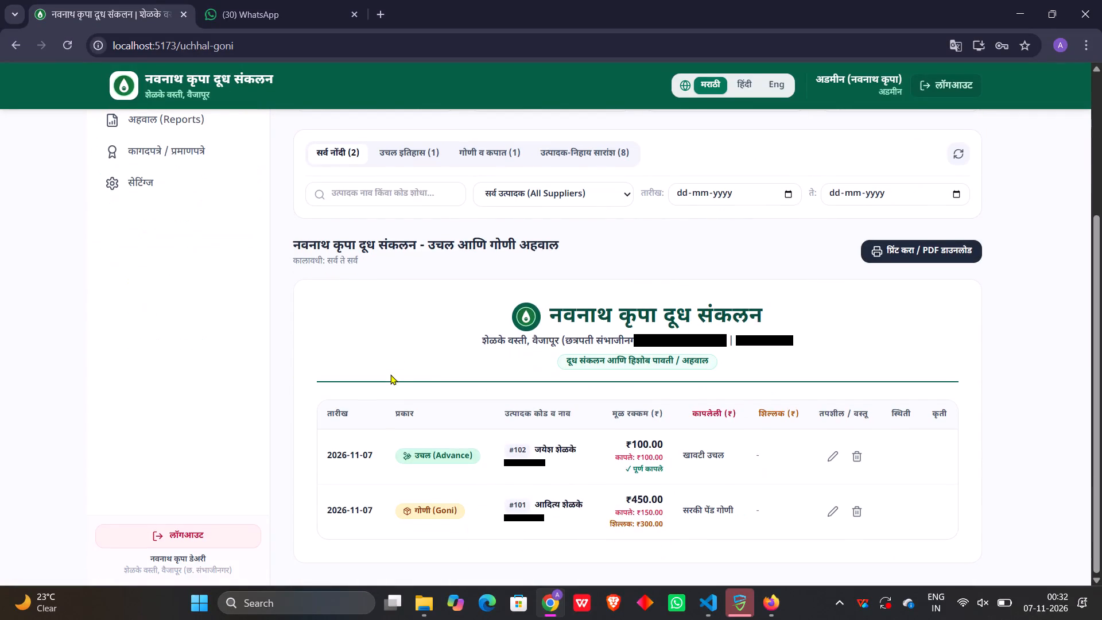
{"action": "scroll", "coordinate": [480, 342], "scroll_direction": "up", "scroll_amount": 2}
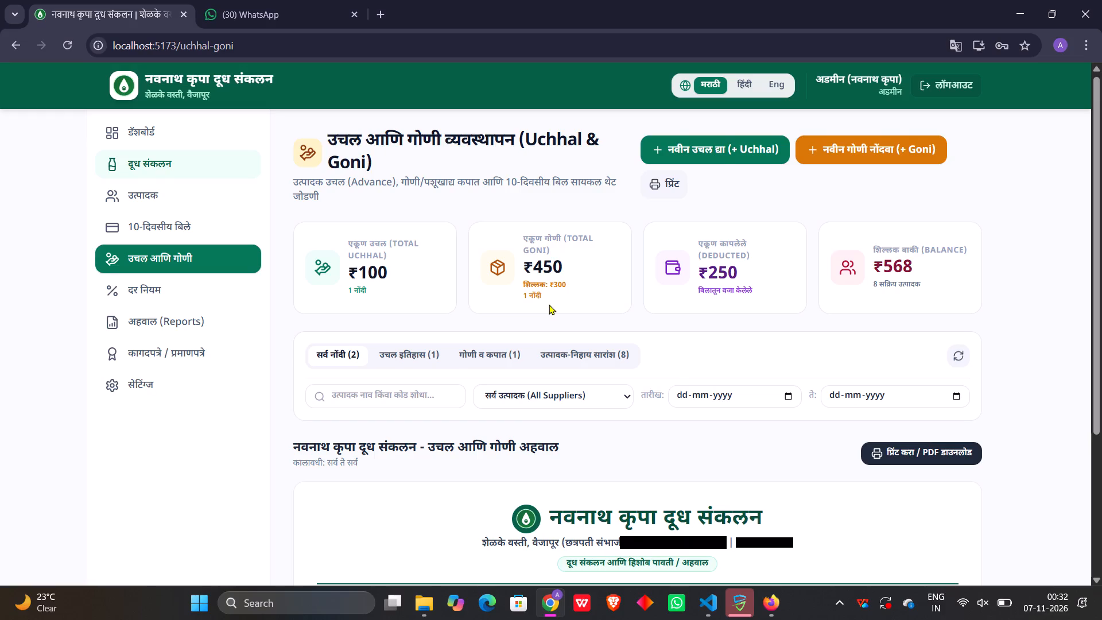
{"action": "scroll", "coordinate": [536, 396], "scroll_direction": "down", "scroll_amount": 1}
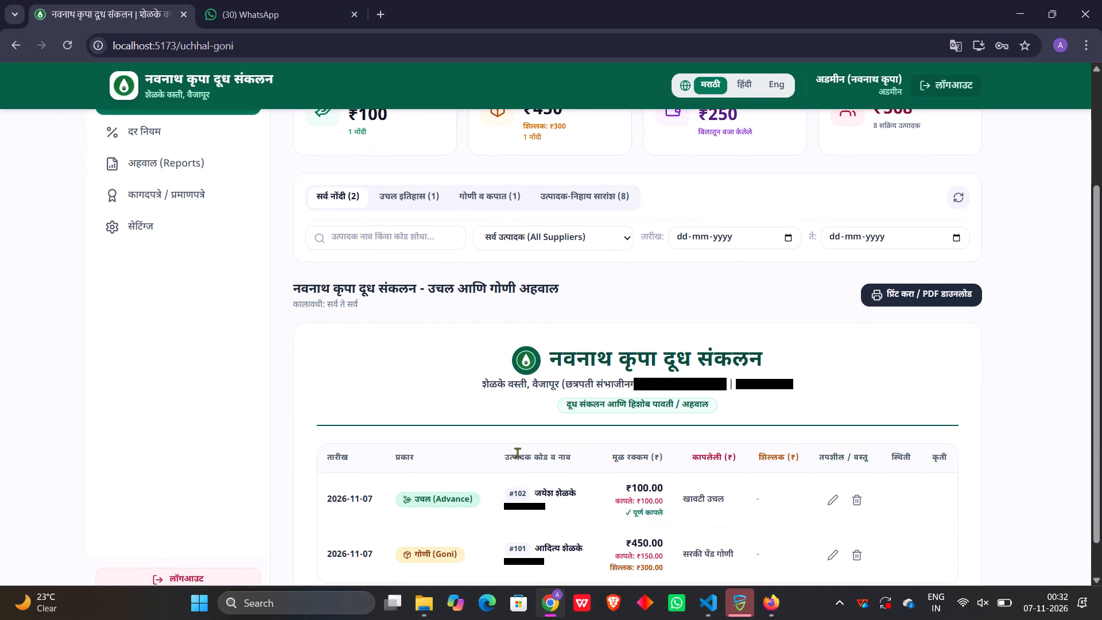
{"action": "scroll", "coordinate": [659, 334], "scroll_direction": "up", "scroll_amount": 1}
{"action": "left_click", "coordinate": [500, 235]}
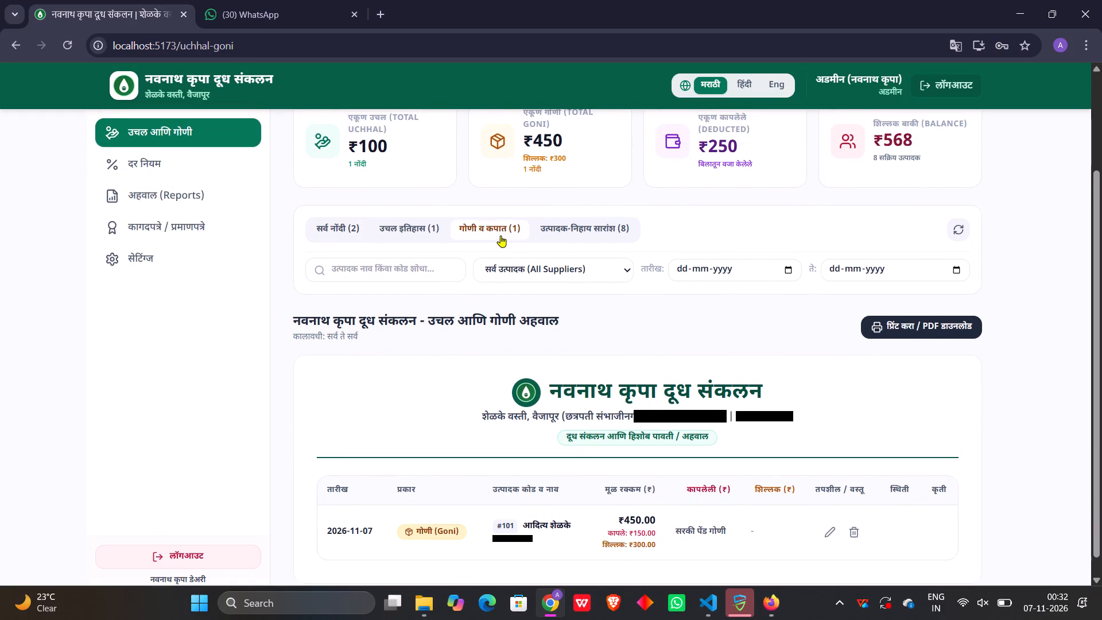
{"action": "scroll", "coordinate": [517, 293], "scroll_direction": "down", "scroll_amount": 1}
{"action": "scroll", "coordinate": [517, 293], "scroll_direction": "up", "scroll_amount": 2}
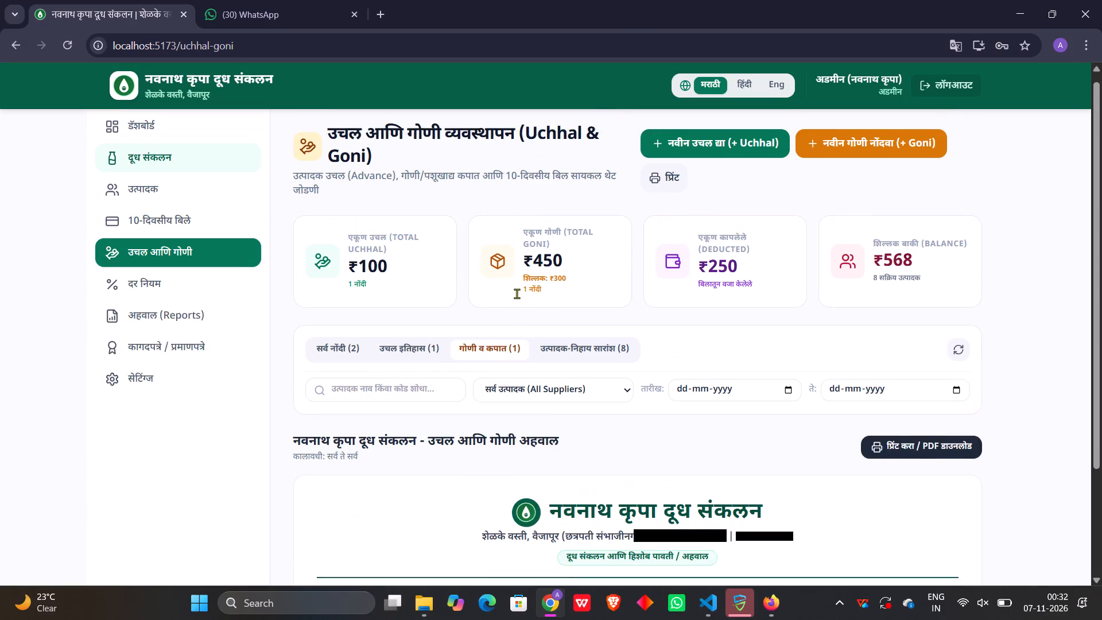
{"action": "left_click", "coordinate": [184, 224]}
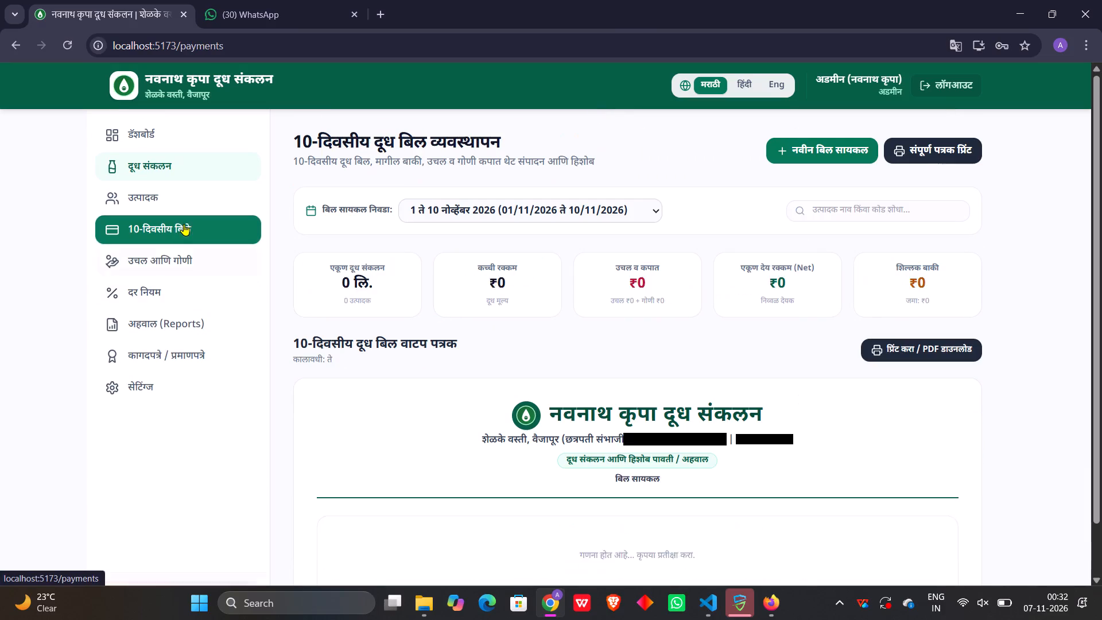
{"action": "scroll", "coordinate": [564, 482], "scroll_direction": "down", "scroll_amount": 2}
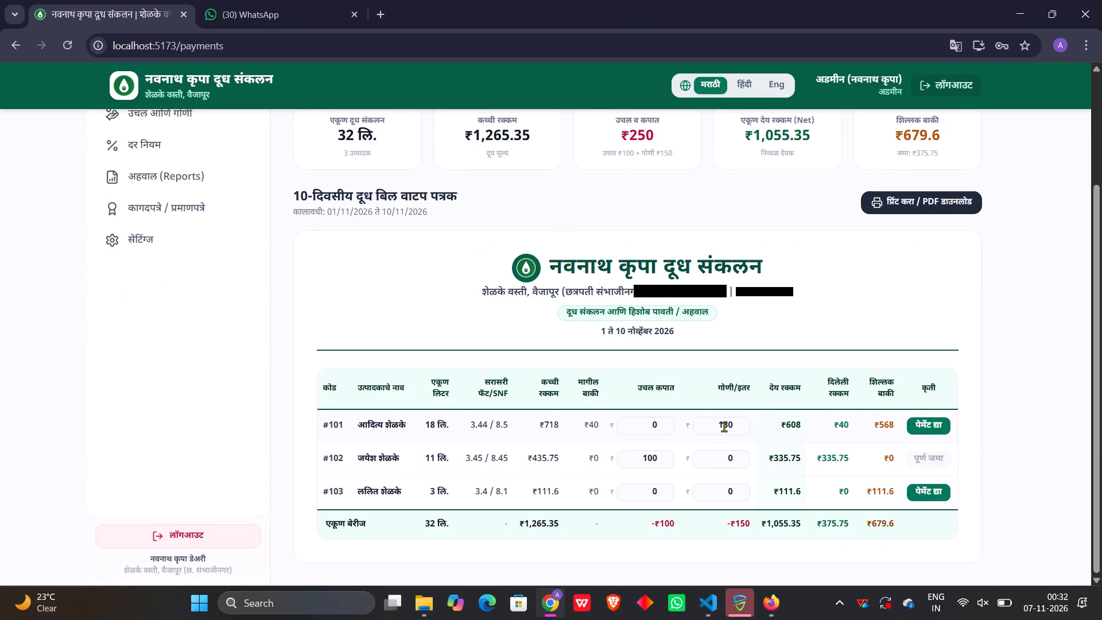
{"action": "left_click", "coordinate": [724, 427]}
{"action": "key", "text": "BackSpace"}
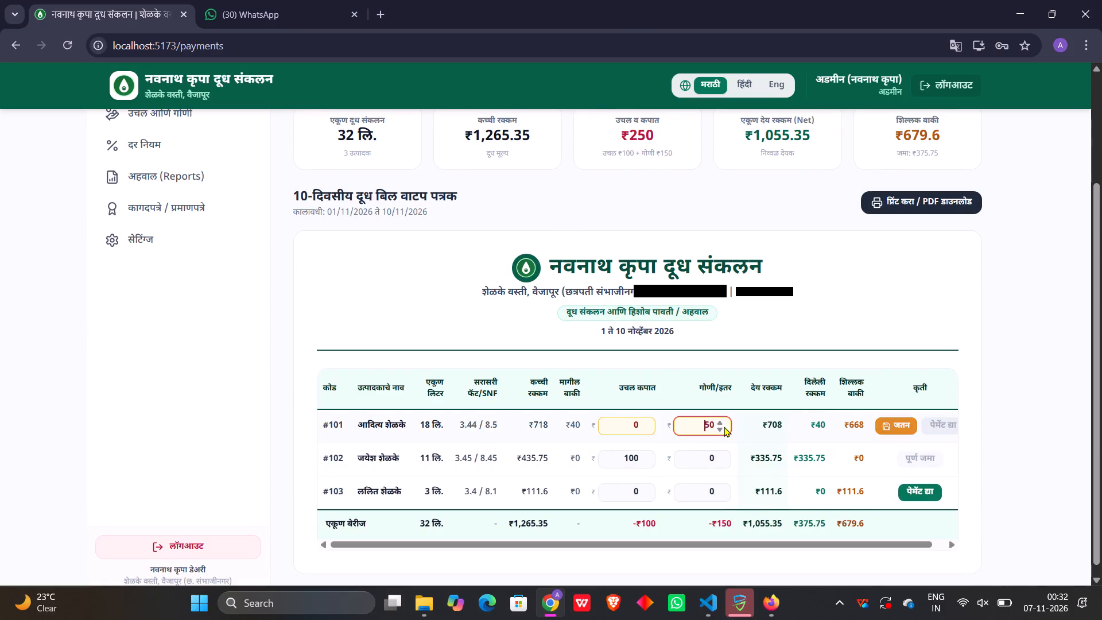
{"action": "key", "text": "4"}
{"action": "scroll", "coordinate": [724, 427], "scroll_direction": "up", "scroll_amount": 3}
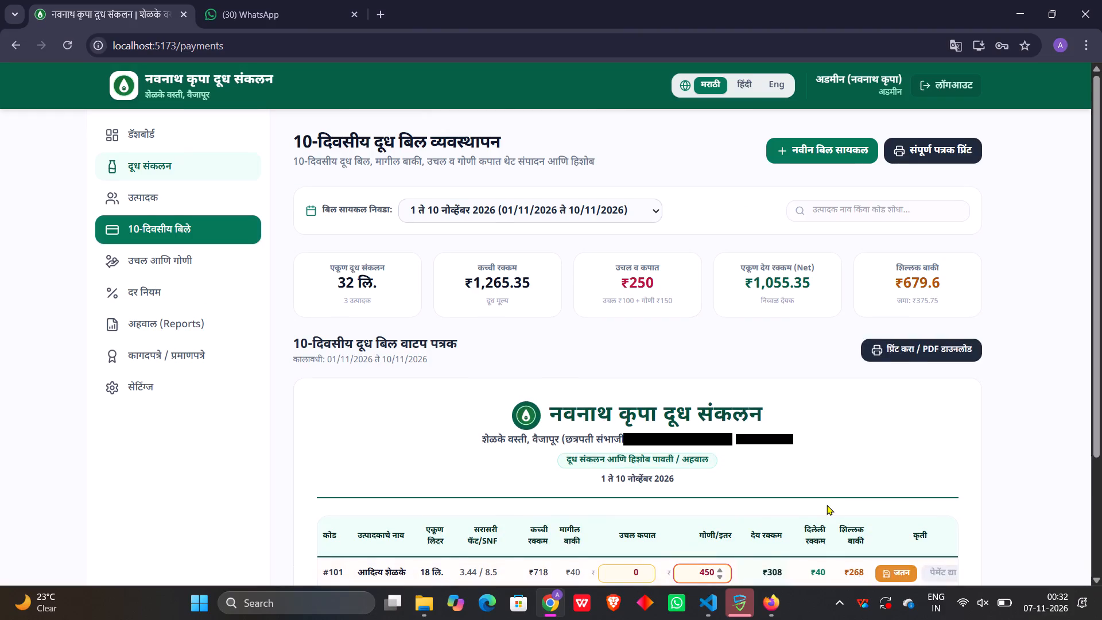
{"action": "scroll", "coordinate": [826, 505], "scroll_direction": "down", "scroll_amount": 1}
{"action": "left_click", "coordinate": [891, 486]}
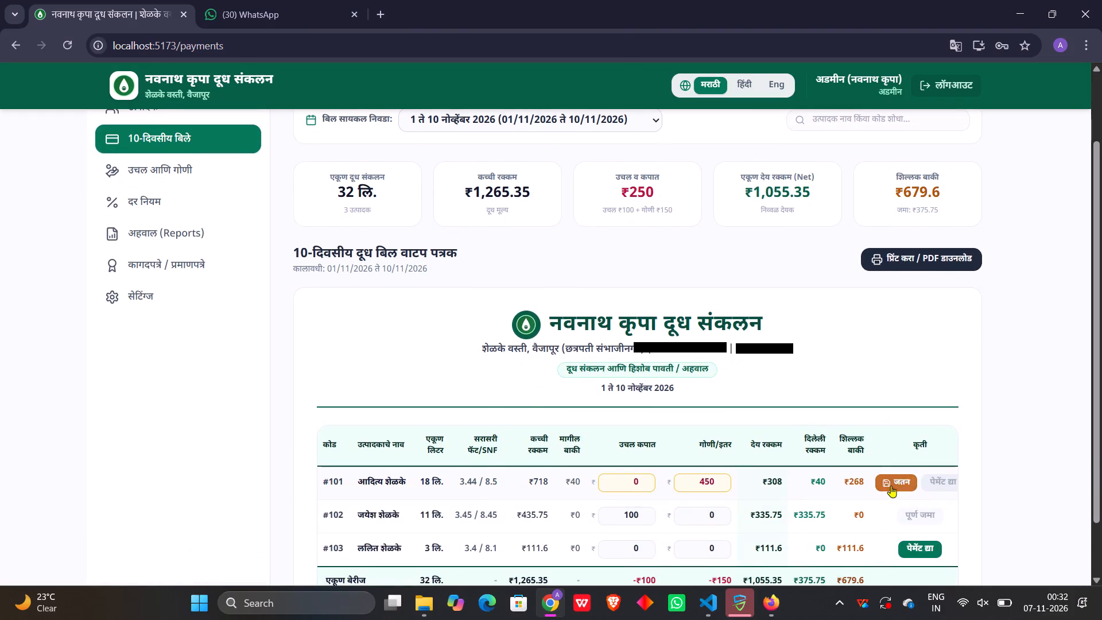
Examine the payable, paid and balance amounts per producer and in the totals row of the 1–10 November 2026 bill sheet.
{"action": "scroll", "coordinate": [801, 518], "scroll_direction": "down", "scroll_amount": 1}
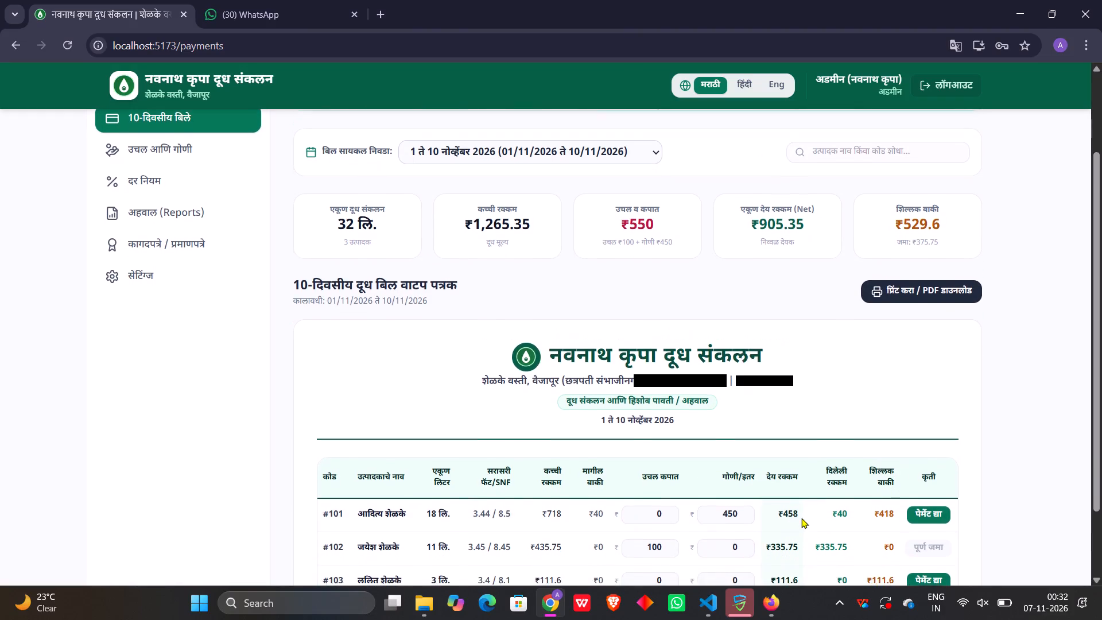
{"action": "scroll", "coordinate": [801, 518], "scroll_direction": "down", "scroll_amount": 3}
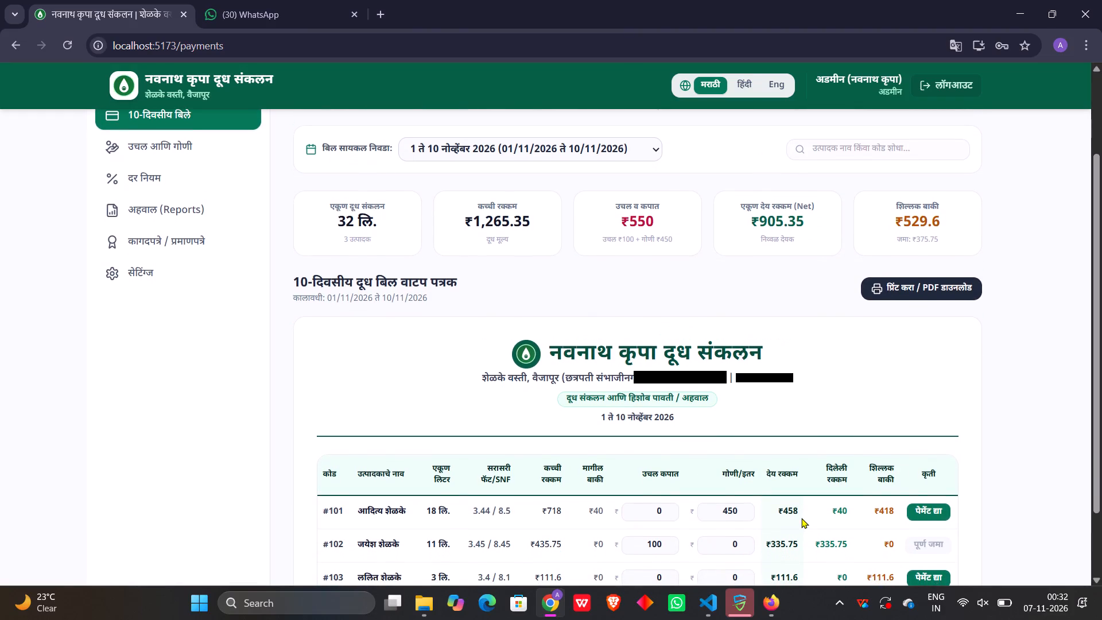
{"action": "scroll", "coordinate": [801, 518], "scroll_direction": "down", "scroll_amount": 3}
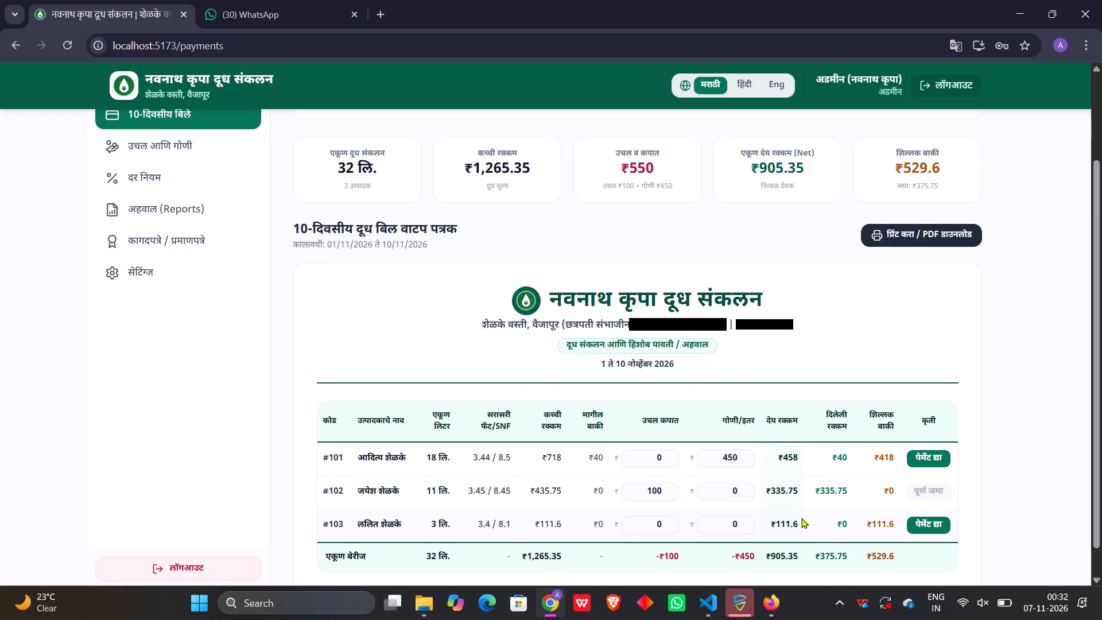
{"action": "scroll", "coordinate": [801, 518], "scroll_direction": "down", "scroll_amount": 1}
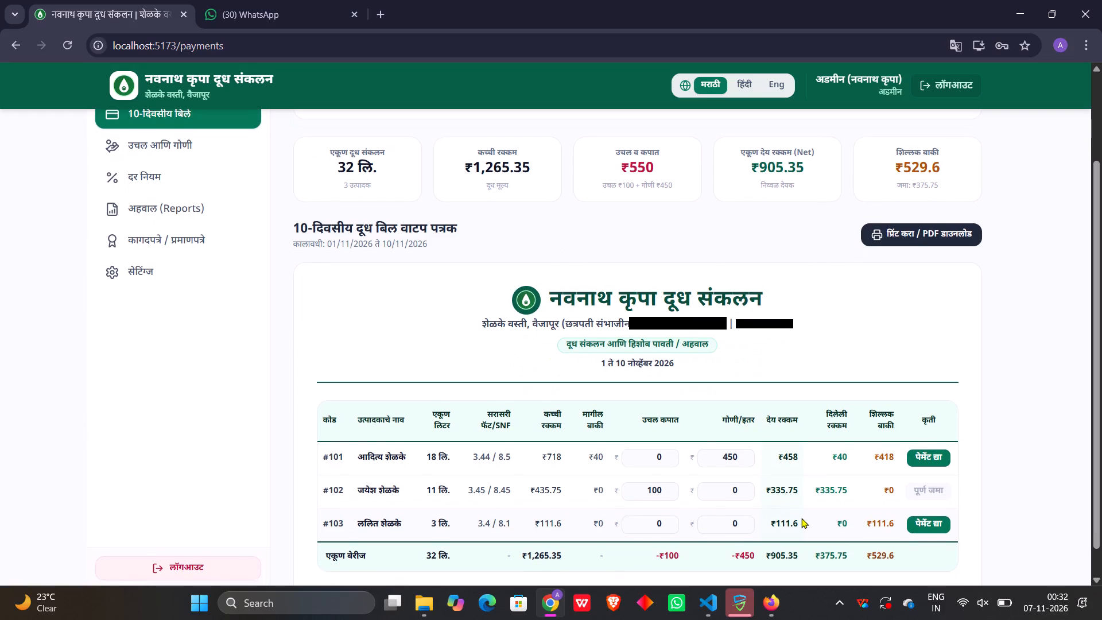
{"action": "scroll", "coordinate": [801, 518], "scroll_direction": "down", "scroll_amount": 1}
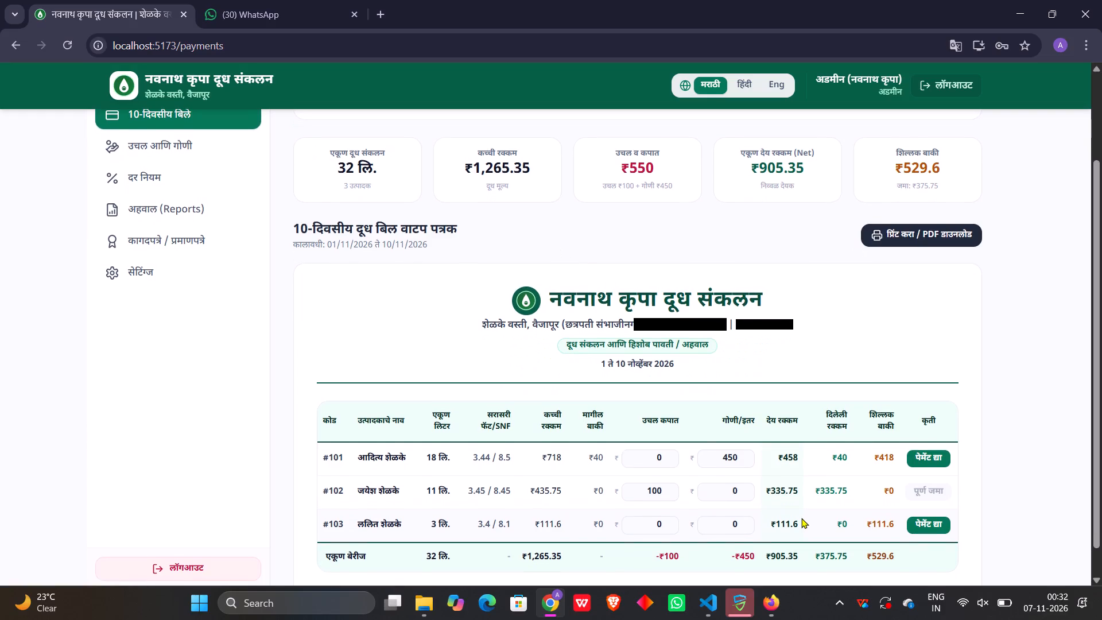
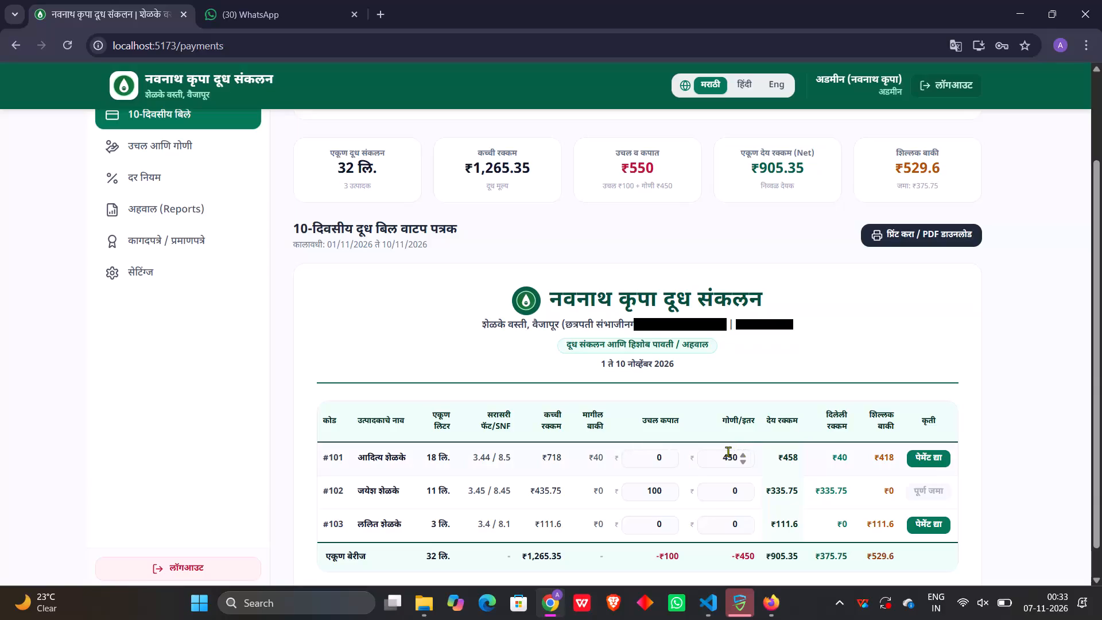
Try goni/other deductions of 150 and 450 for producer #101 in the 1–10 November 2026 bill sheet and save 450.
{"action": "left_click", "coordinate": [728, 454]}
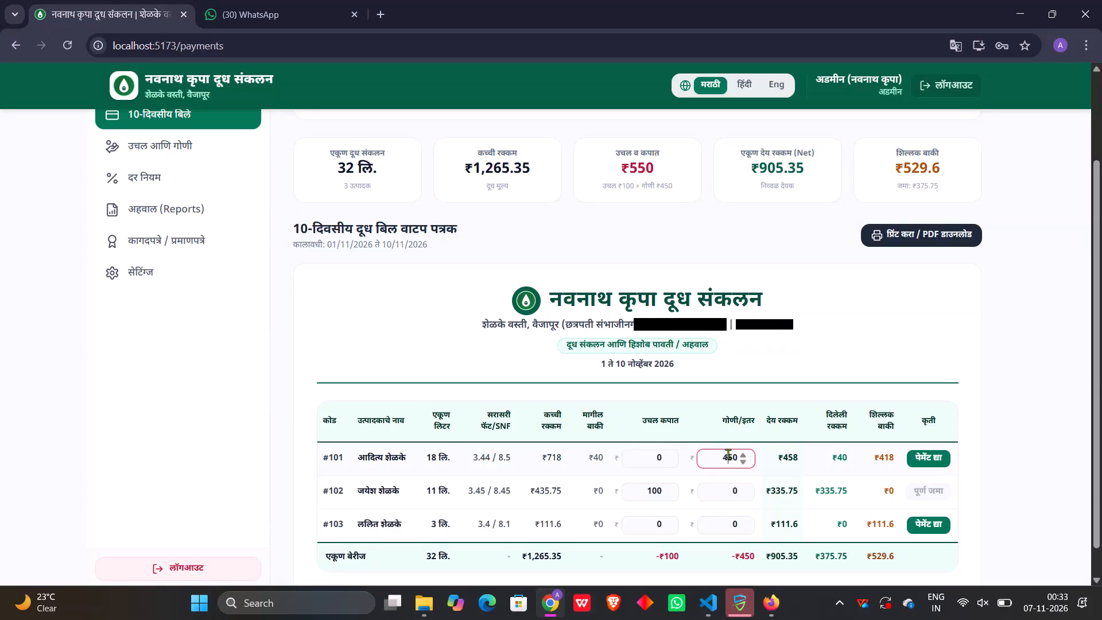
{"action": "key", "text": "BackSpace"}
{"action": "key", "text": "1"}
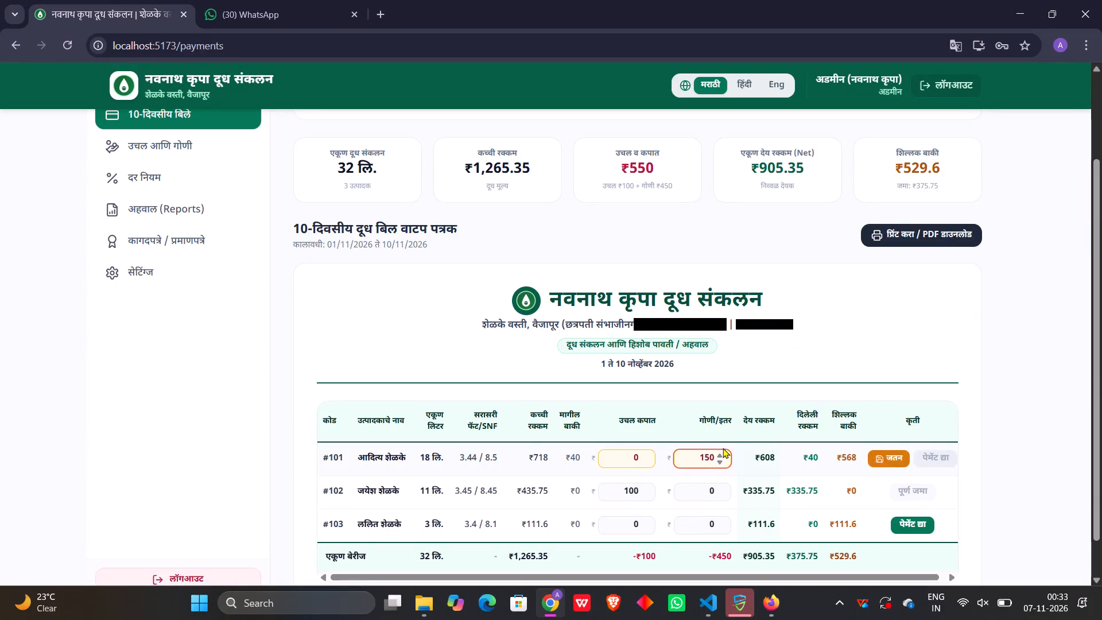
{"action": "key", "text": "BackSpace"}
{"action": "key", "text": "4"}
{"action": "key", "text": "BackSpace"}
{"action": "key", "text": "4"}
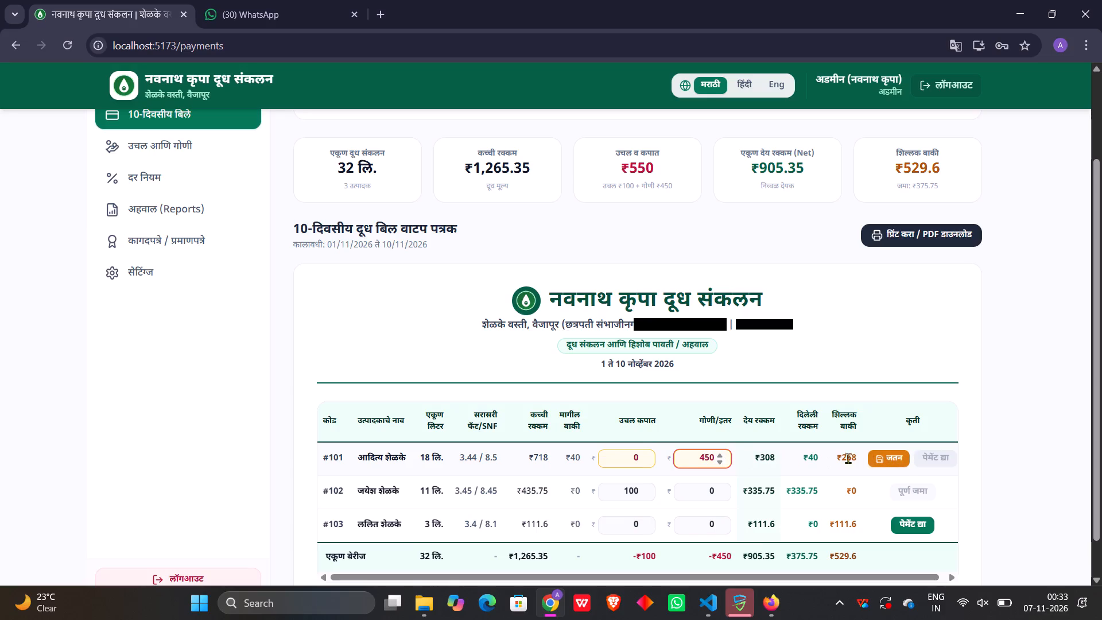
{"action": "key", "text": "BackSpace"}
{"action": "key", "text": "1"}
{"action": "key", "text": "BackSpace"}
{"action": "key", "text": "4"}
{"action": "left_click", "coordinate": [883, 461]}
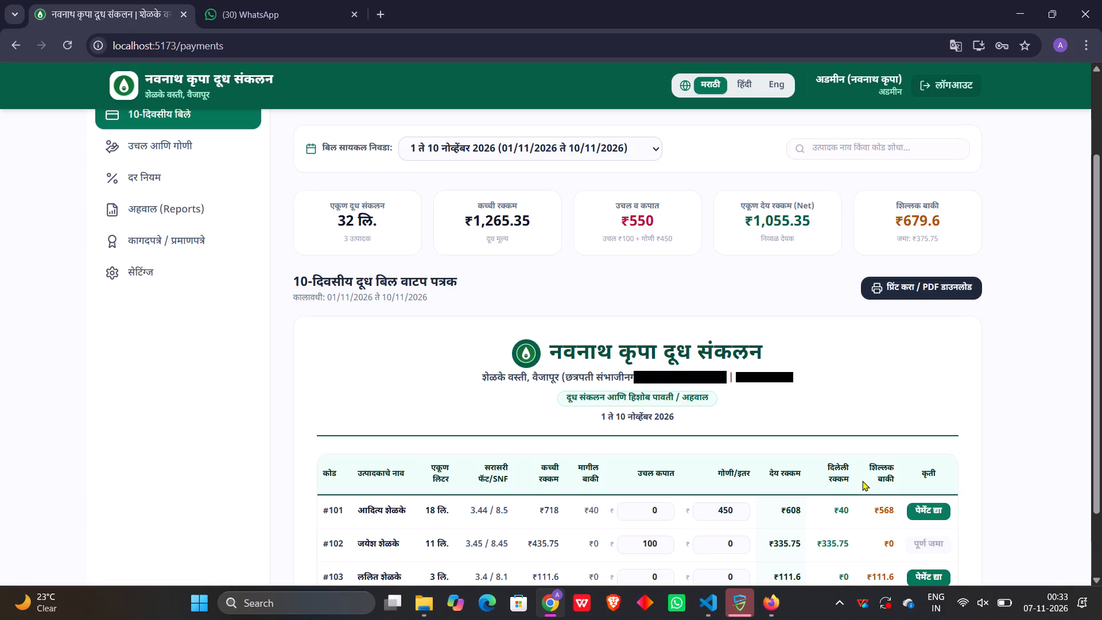
View producer #101's payment breakdown for the 1–10 November 2026 bill and close it without recording a payment.
{"action": "scroll", "coordinate": [862, 480], "scroll_direction": "down", "scroll_amount": 1}
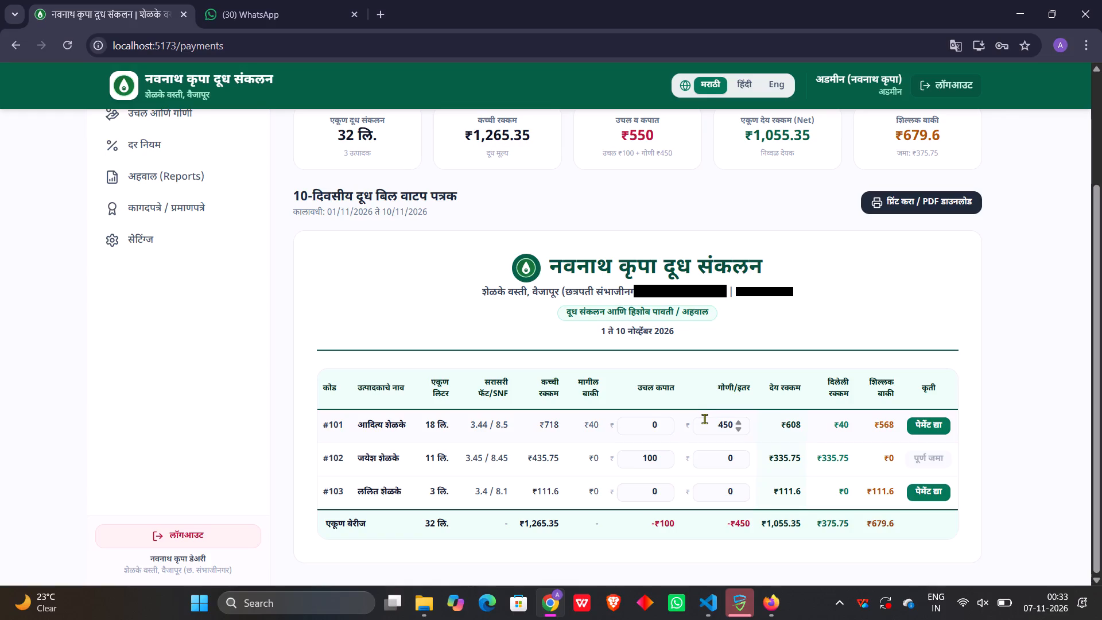
{"action": "left_click", "coordinate": [916, 433]}
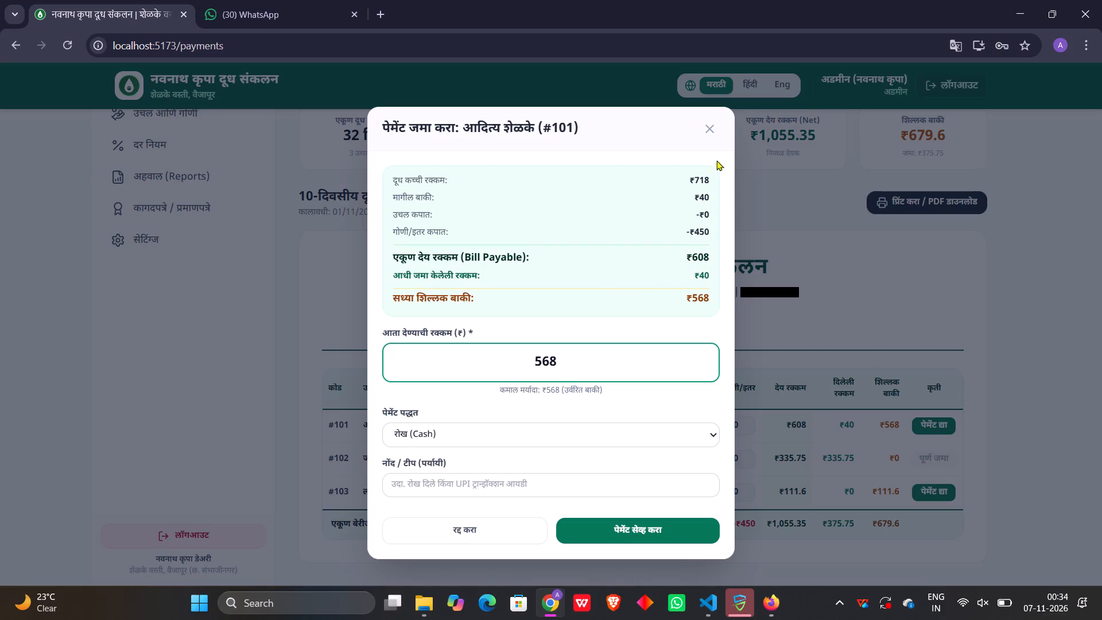
{"action": "left_click", "coordinate": [709, 135]}
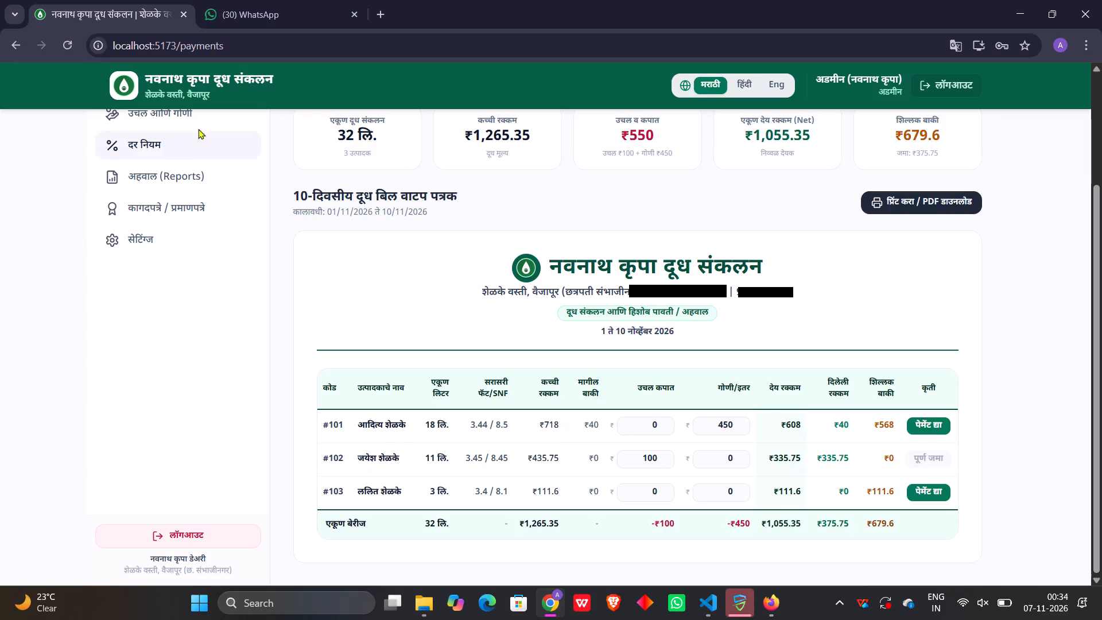
Check the goni deducted and balance amounts in the advance and goni records and summary cards.
{"action": "left_click", "coordinate": [198, 122]}
{"action": "scroll", "coordinate": [371, 345], "scroll_direction": "down", "scroll_amount": 2}
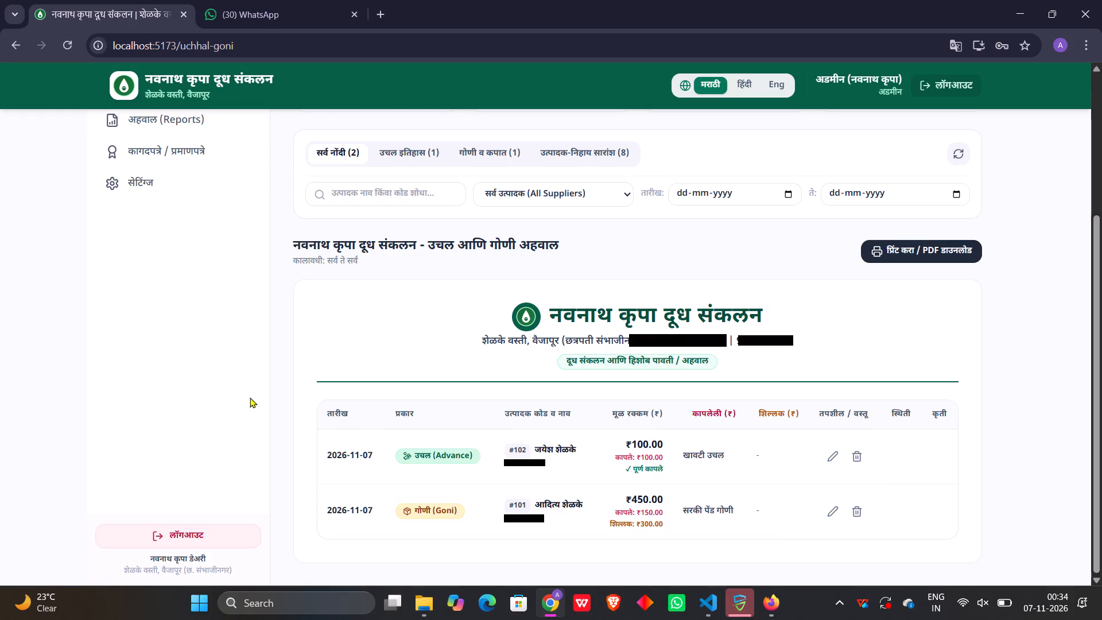
{"action": "scroll", "coordinate": [249, 397], "scroll_direction": "up", "scroll_amount": 3}
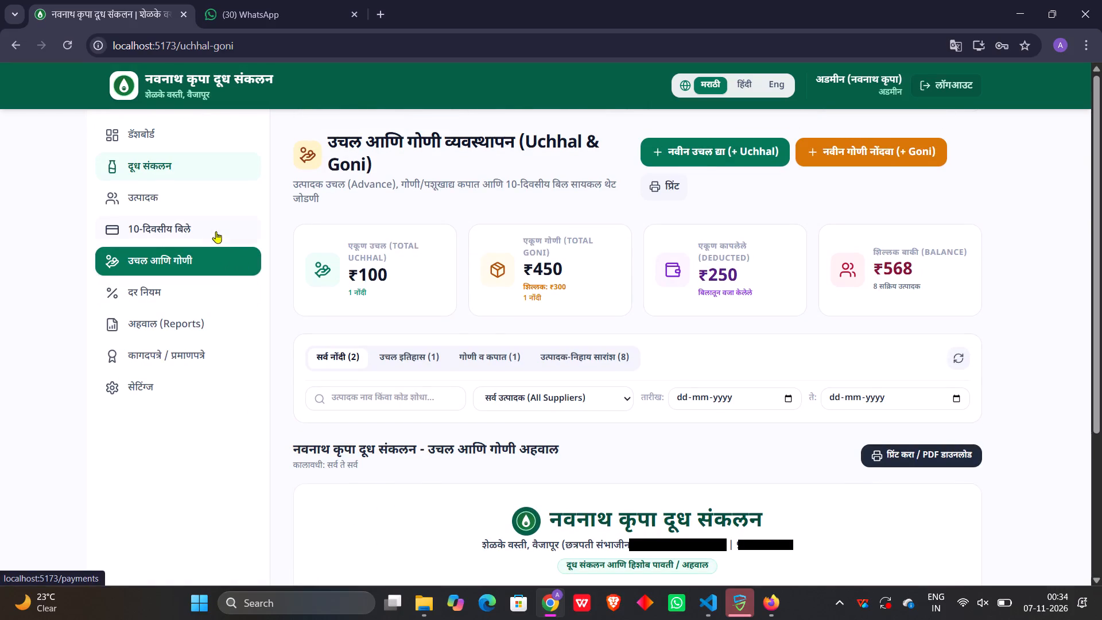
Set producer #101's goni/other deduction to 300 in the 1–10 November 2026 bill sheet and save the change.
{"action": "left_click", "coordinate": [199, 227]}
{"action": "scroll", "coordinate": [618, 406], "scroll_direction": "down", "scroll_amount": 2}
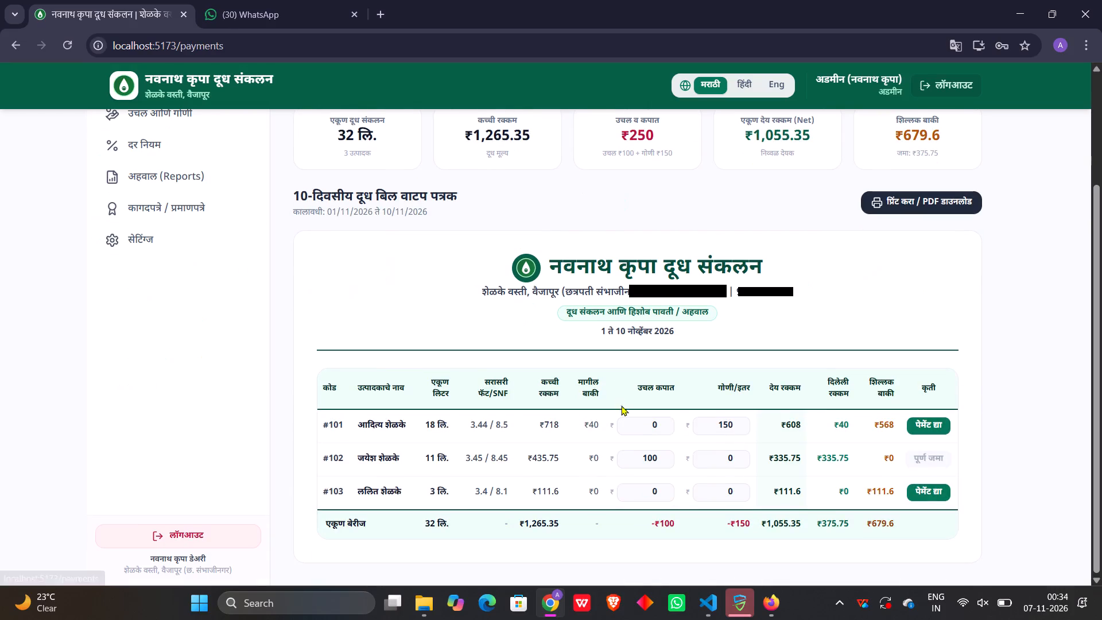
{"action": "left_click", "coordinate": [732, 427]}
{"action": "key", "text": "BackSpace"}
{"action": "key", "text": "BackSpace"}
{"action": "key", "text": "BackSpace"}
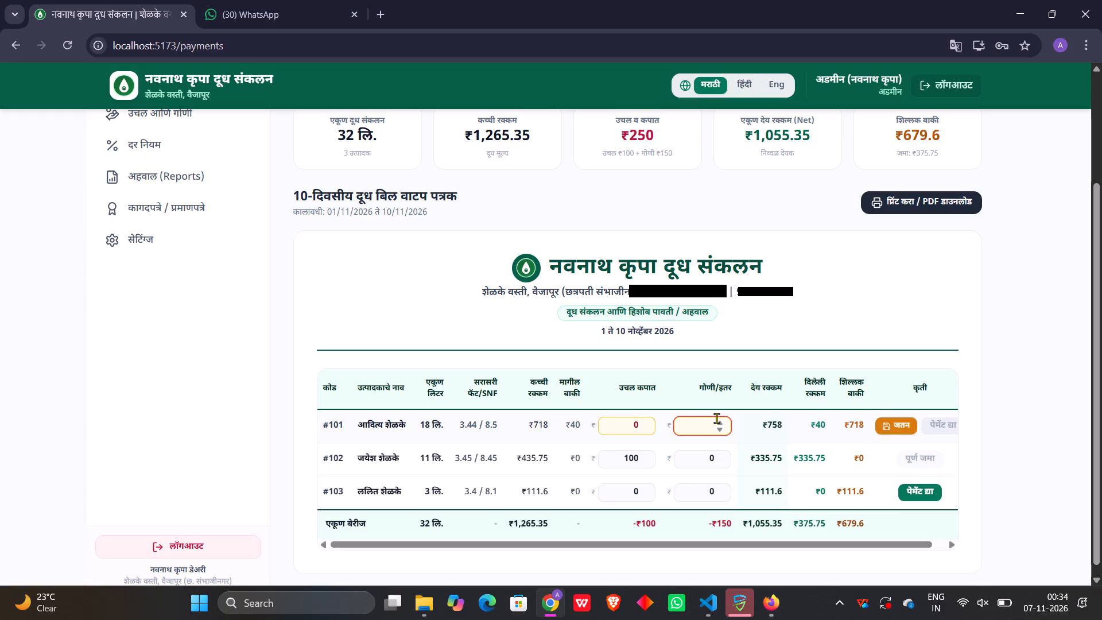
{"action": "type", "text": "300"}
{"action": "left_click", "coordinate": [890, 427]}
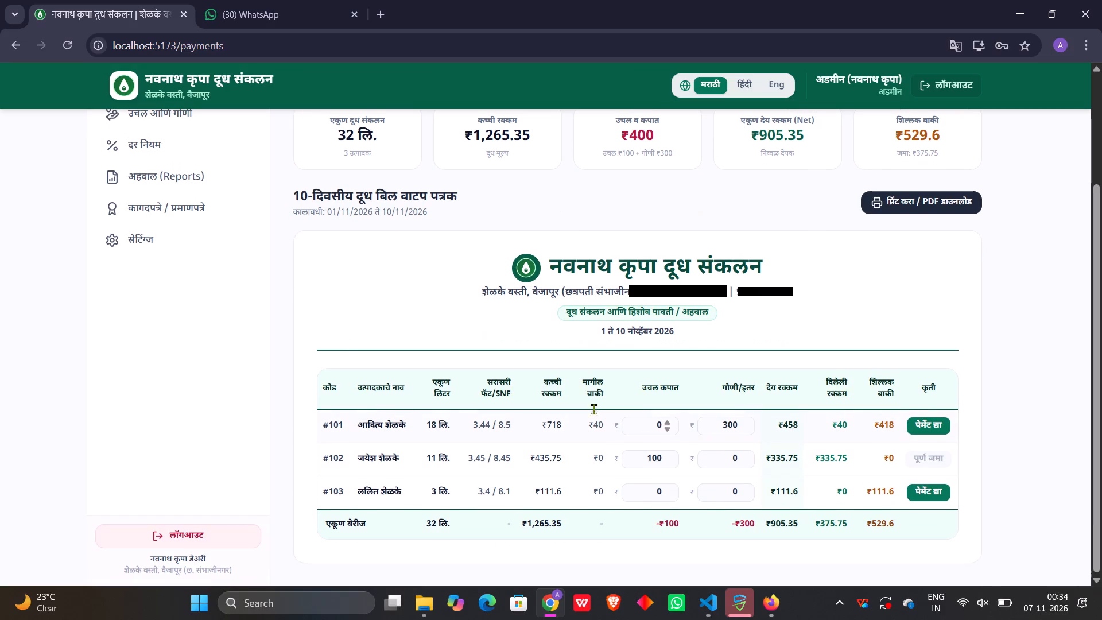
Check producer #101's goni deducted and remaining amounts in the advance and goni records, including the goni-only list.
{"action": "left_click", "coordinate": [146, 122]}
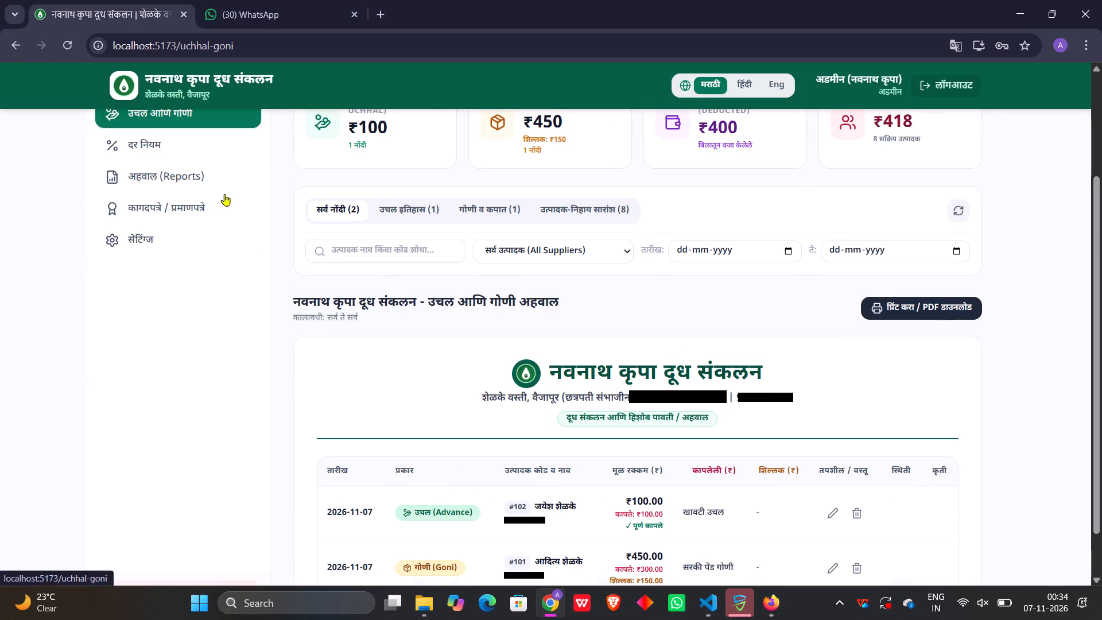
{"action": "scroll", "coordinate": [422, 359], "scroll_direction": "down", "scroll_amount": 1}
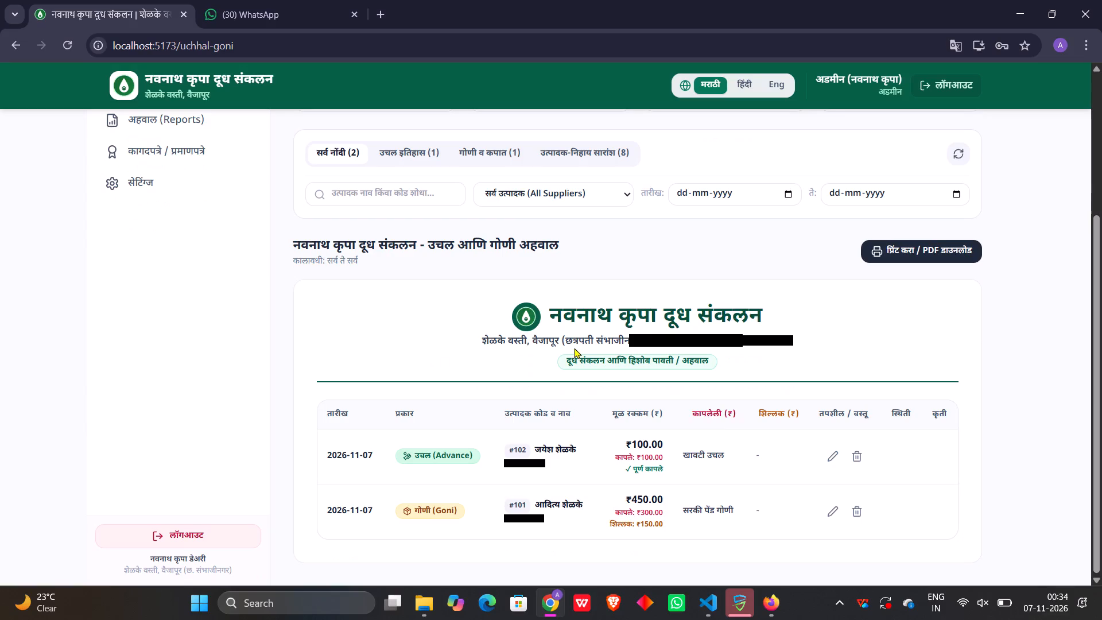
{"action": "left_click", "coordinate": [471, 157]}
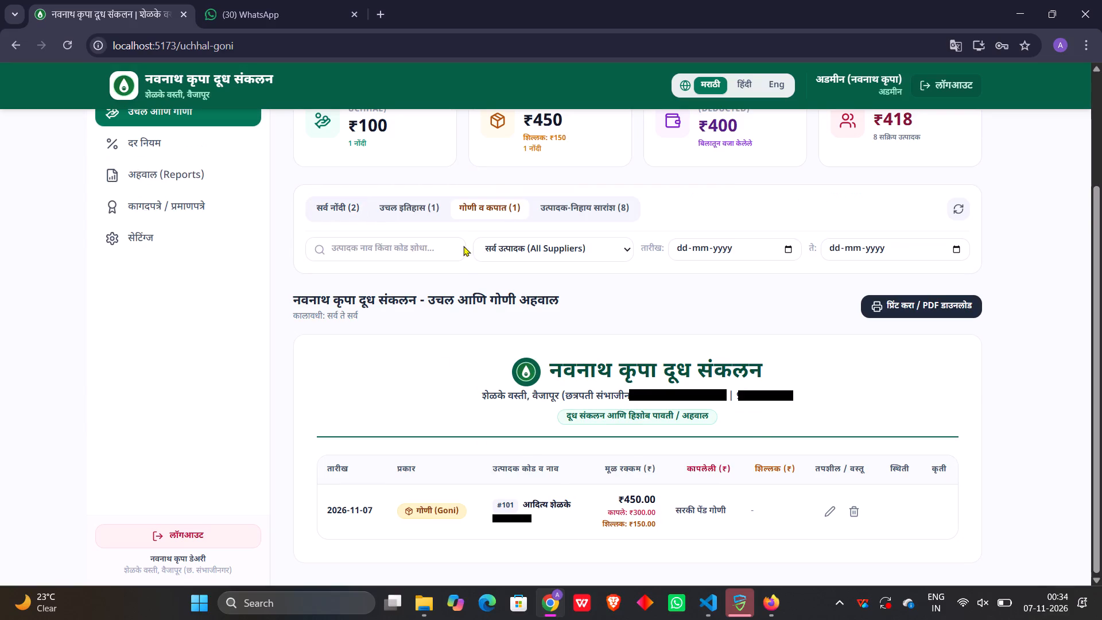
{"action": "scroll", "coordinate": [459, 262], "scroll_direction": "down", "scroll_amount": 1}
{"action": "scroll", "coordinate": [40, 217], "scroll_direction": "up", "scroll_amount": 3}
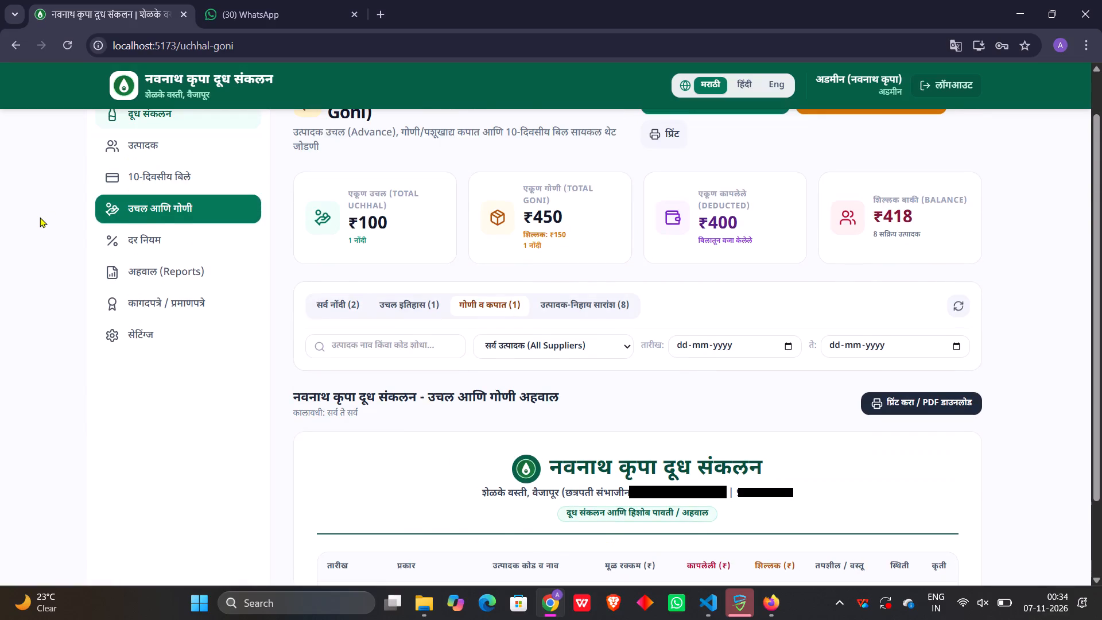
Check the outstanding, payable, goni and pending payment figures in the dashboard's financial overview.
{"action": "left_click", "coordinate": [148, 201]}
{"action": "left_click", "coordinate": [152, 183]}
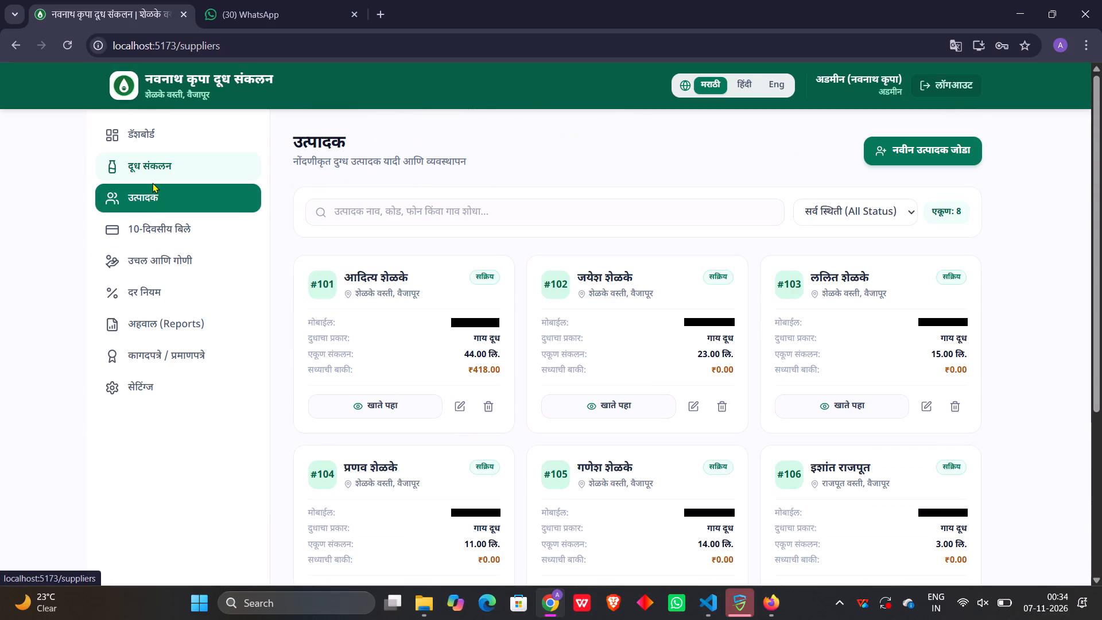
{"action": "left_click", "coordinate": [159, 140]}
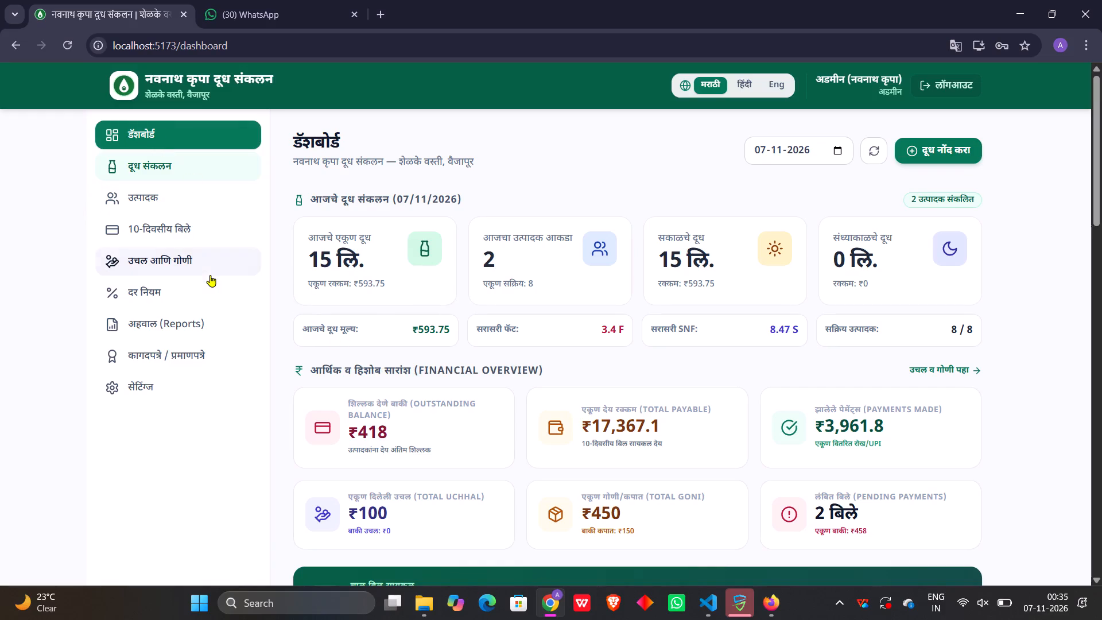
{"action": "left_click", "coordinate": [185, 229]}
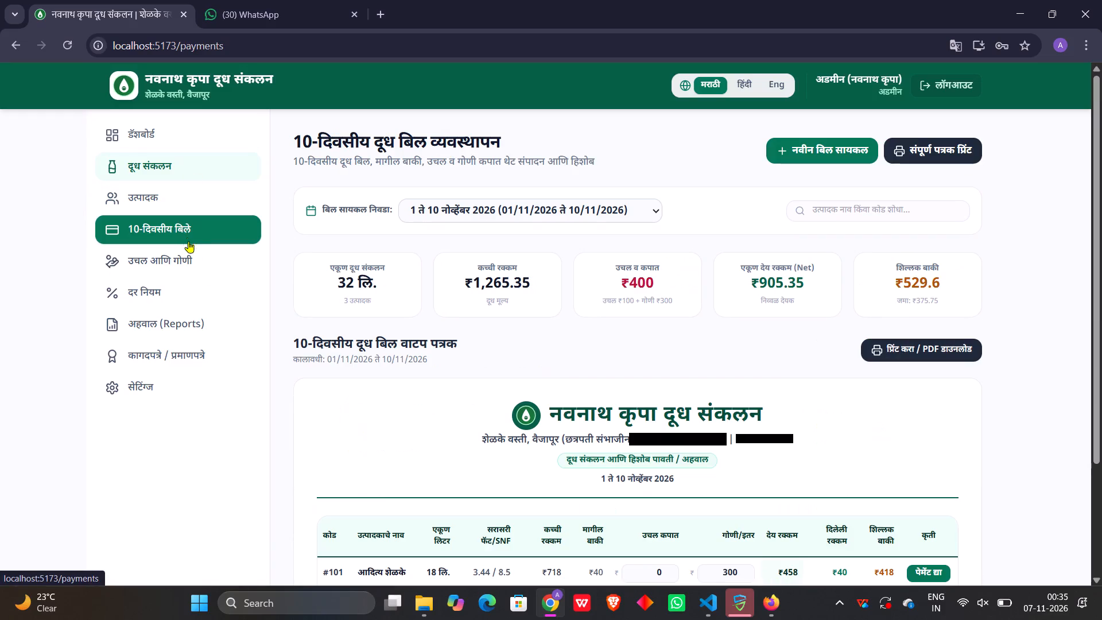
{"action": "scroll", "coordinate": [490, 360], "scroll_direction": "down", "scroll_amount": 4}
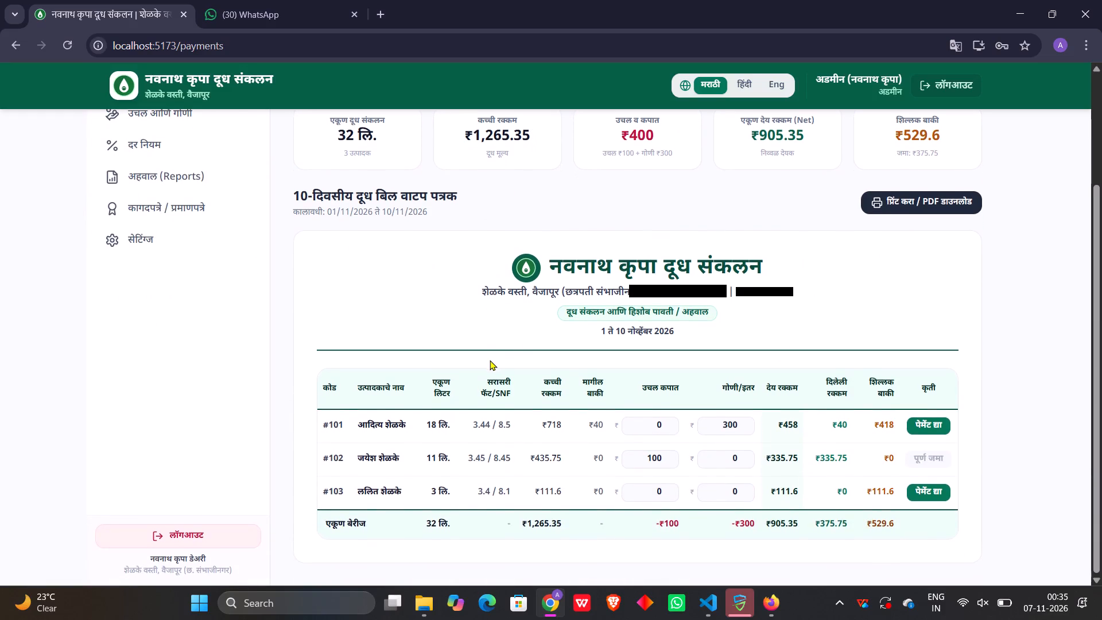
{"action": "left_click", "coordinate": [735, 425]}
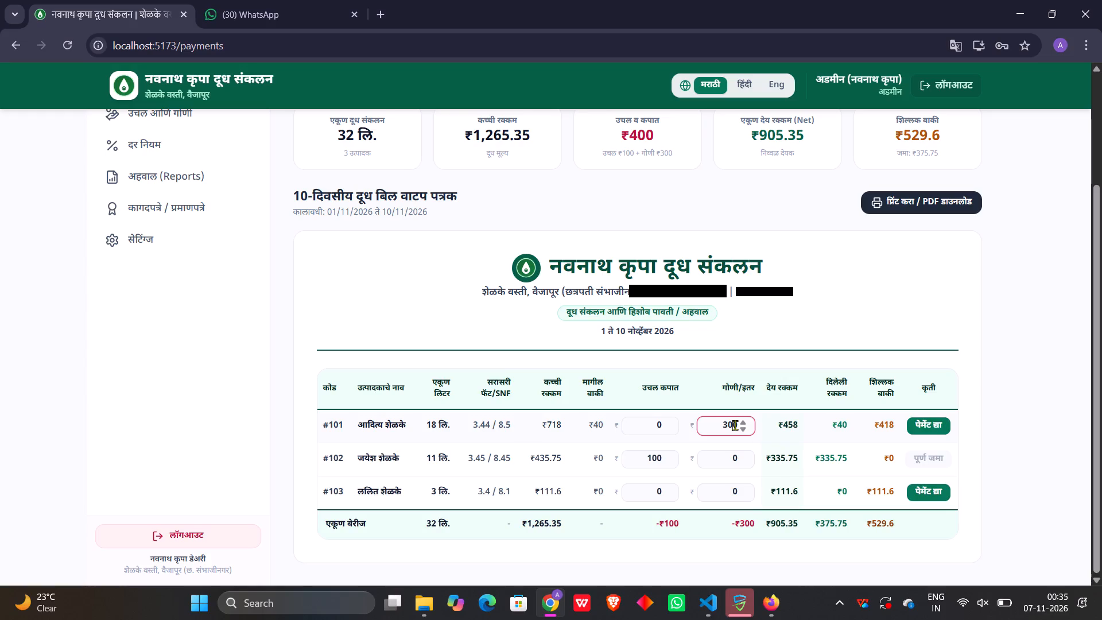
{"action": "left_click", "coordinate": [735, 425]}
{"action": "key", "text": "Delete"}
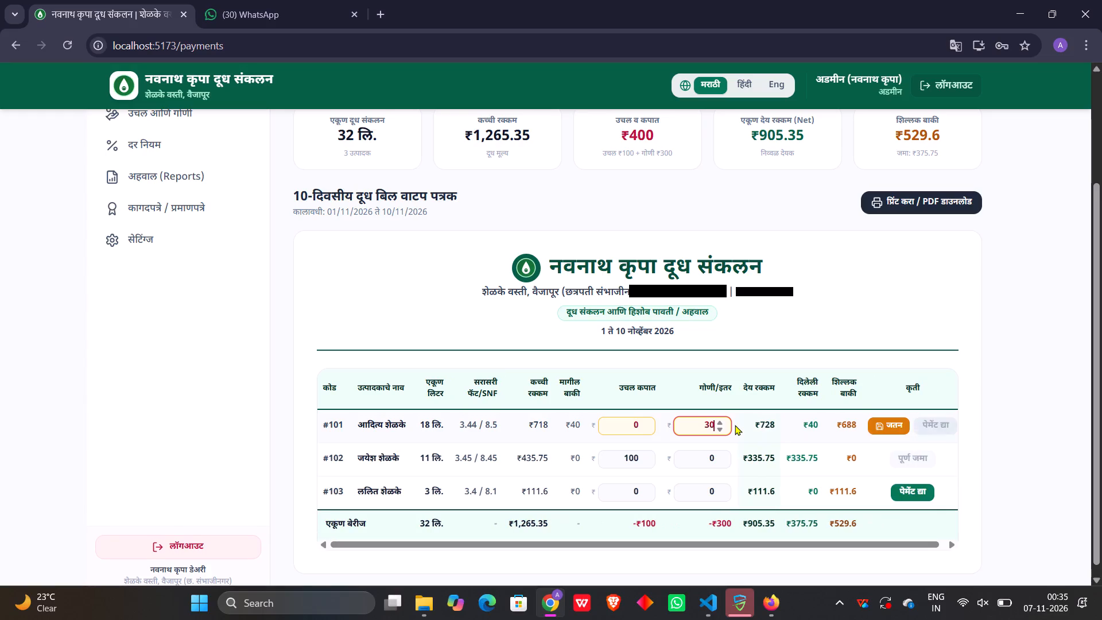
{"action": "key", "text": "BackSpace"}
{"action": "key", "text": "BackSpace"}
{"action": "left_click", "coordinate": [891, 425]}
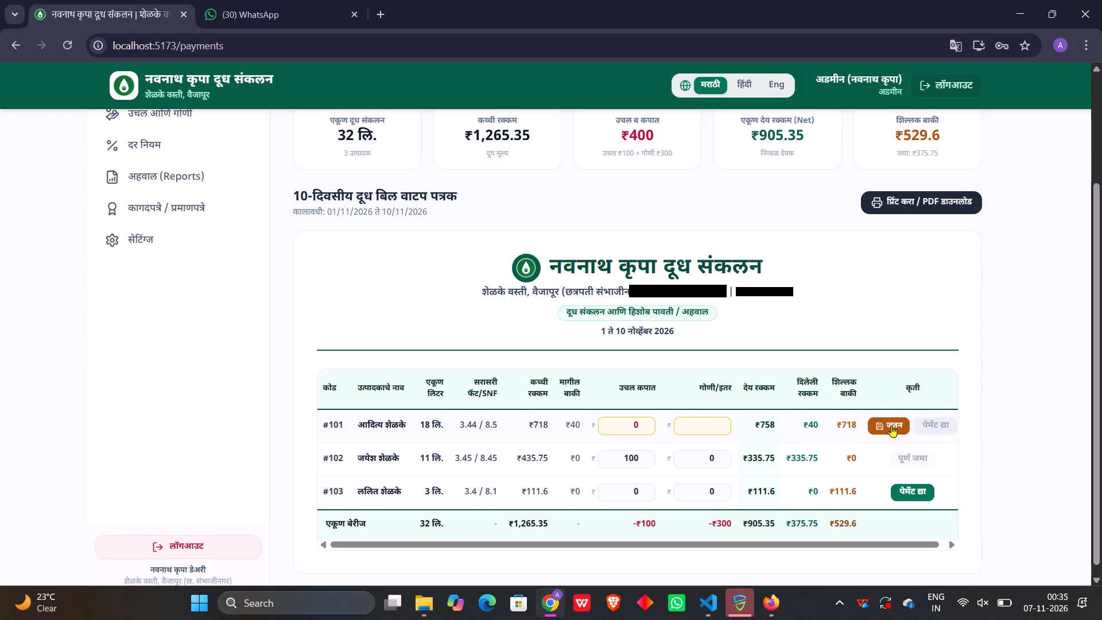
Check the goni balance, deducted total and overall balance in the bill sheet and the advance and goni records.
{"action": "scroll", "coordinate": [818, 486], "scroll_direction": "down", "scroll_amount": 1}
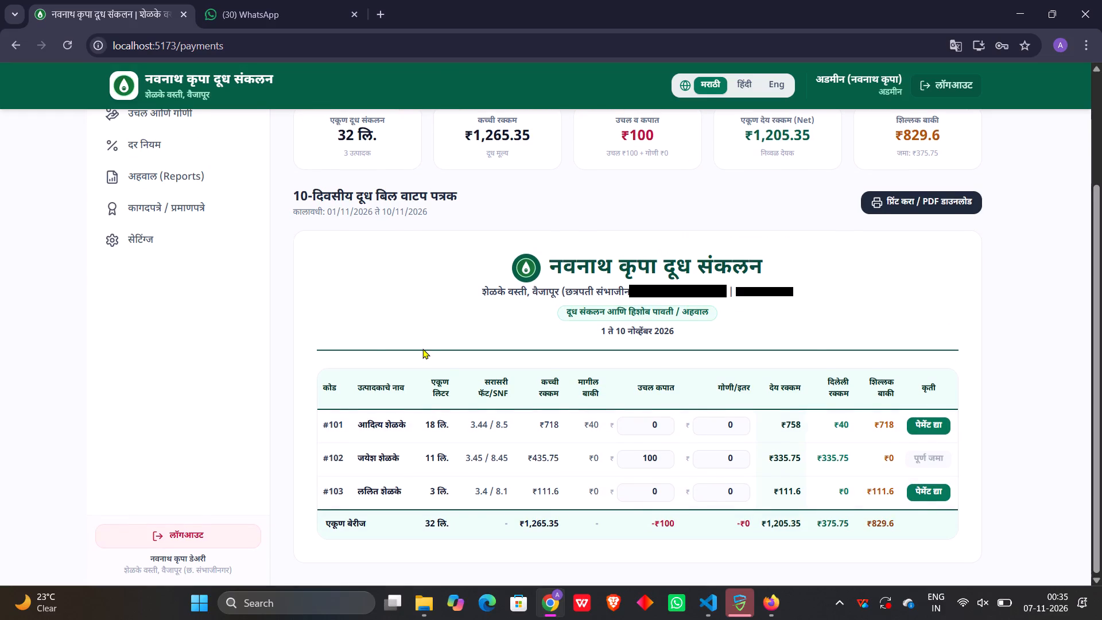
{"action": "scroll", "coordinate": [200, 309], "scroll_direction": "up", "scroll_amount": 1}
{"action": "left_click", "coordinate": [179, 270]}
{"action": "scroll", "coordinate": [352, 335], "scroll_direction": "down", "scroll_amount": 2}
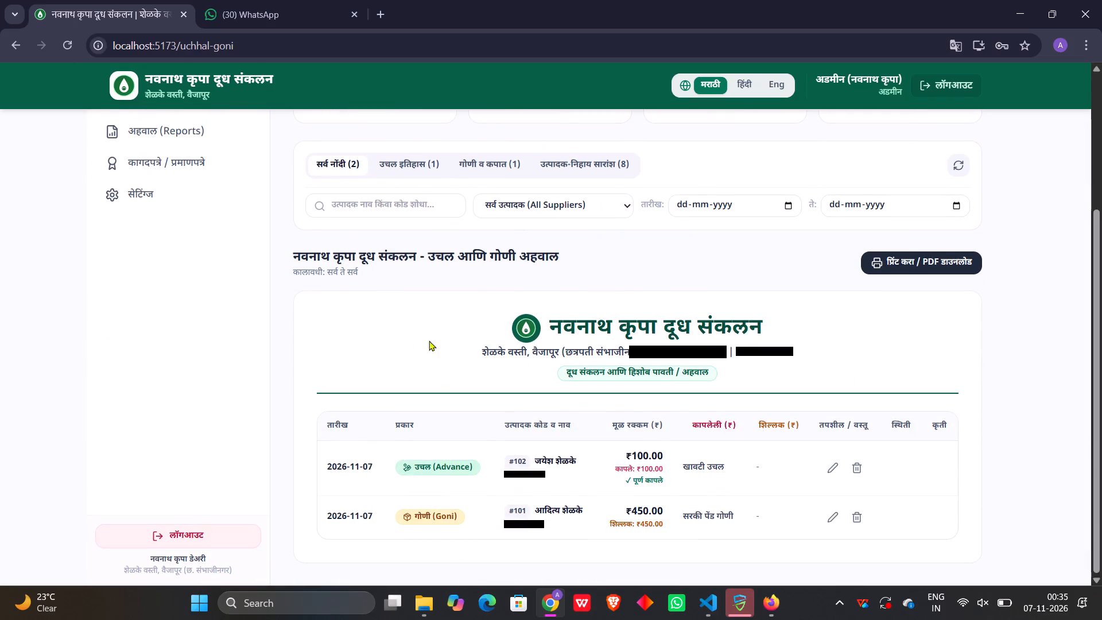
{"action": "scroll", "coordinate": [489, 361], "scroll_direction": "right", "scroll_amount": 1}
{"action": "scroll", "coordinate": [489, 361], "scroll_direction": "up", "scroll_amount": 6}
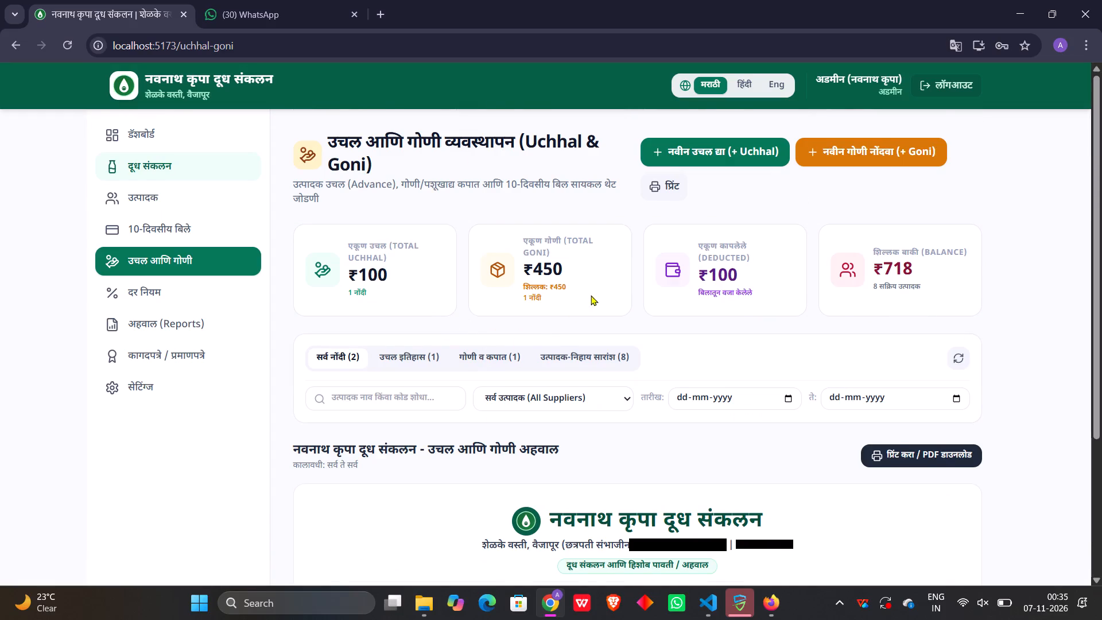
{"action": "scroll", "coordinate": [465, 377], "scroll_direction": "down", "scroll_amount": 4}
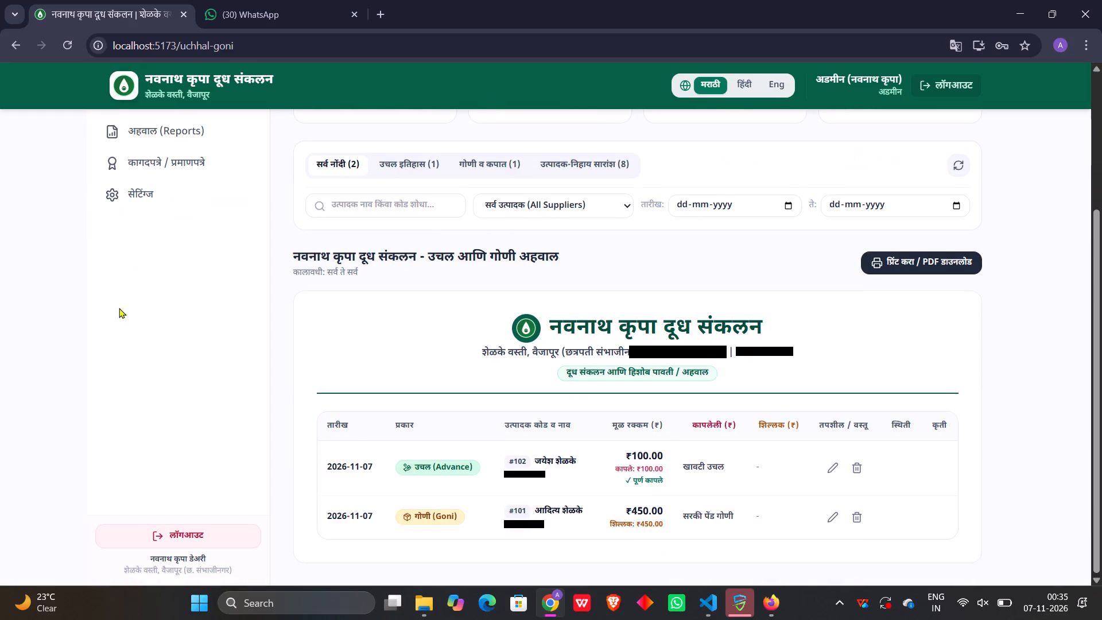
{"action": "scroll", "coordinate": [119, 308], "scroll_direction": "up", "scroll_amount": 1}
Check the dashboard's financial overview and the per-producer remaining balances against the 1–10 November 2026 bill sheet.
{"action": "left_click", "coordinate": [149, 252]}
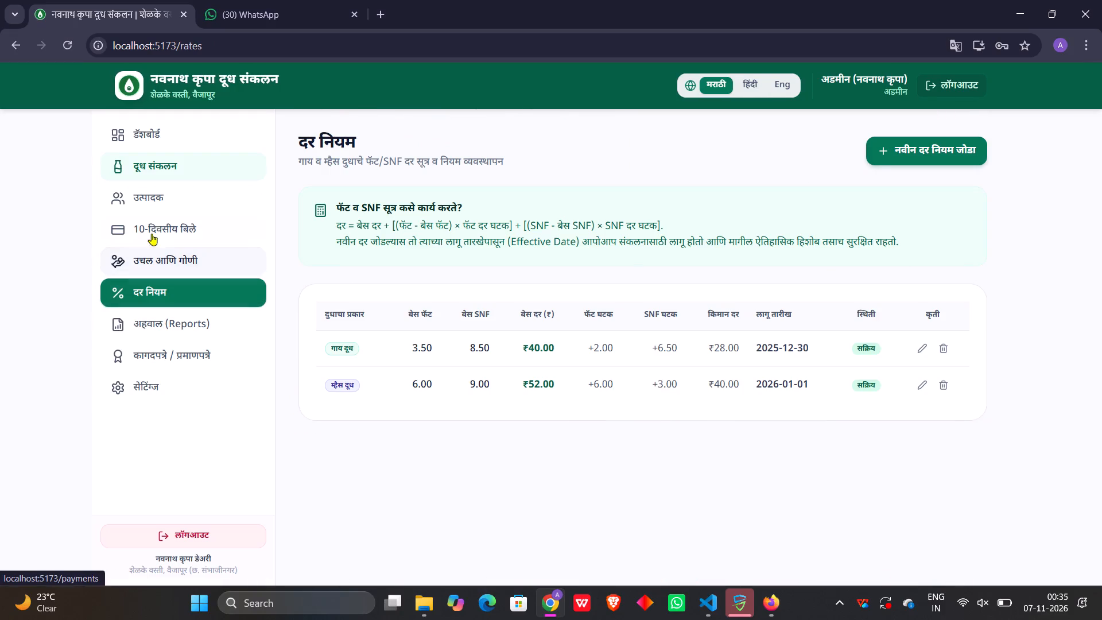
{"action": "left_click", "coordinate": [156, 219]}
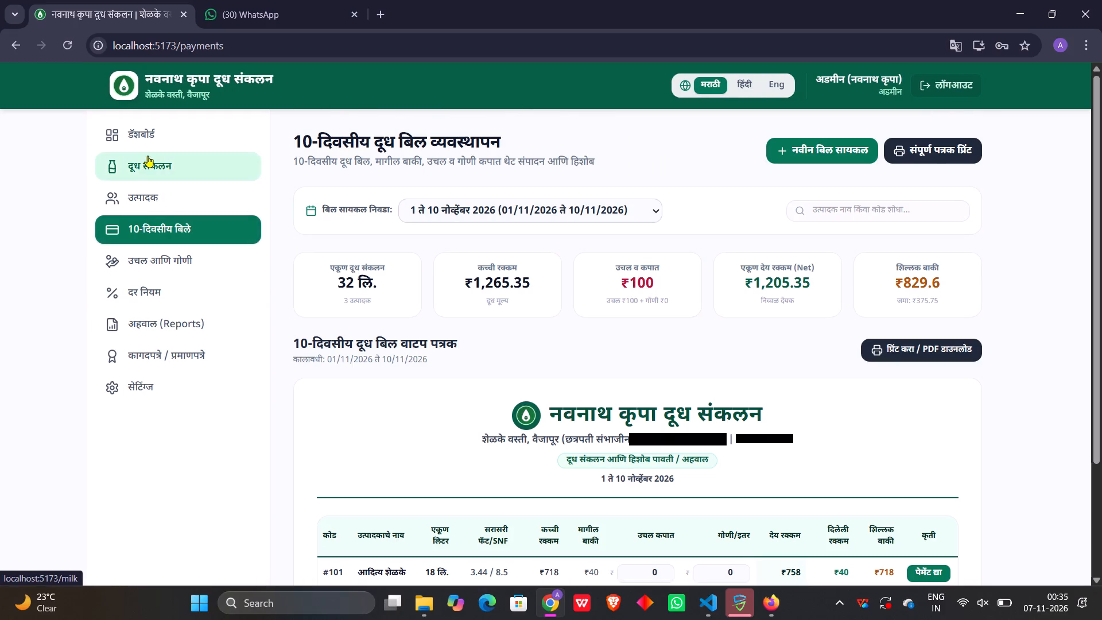
{"action": "left_click", "coordinate": [171, 120]}
{"action": "scroll", "coordinate": [451, 333], "scroll_direction": "down", "scroll_amount": 2}
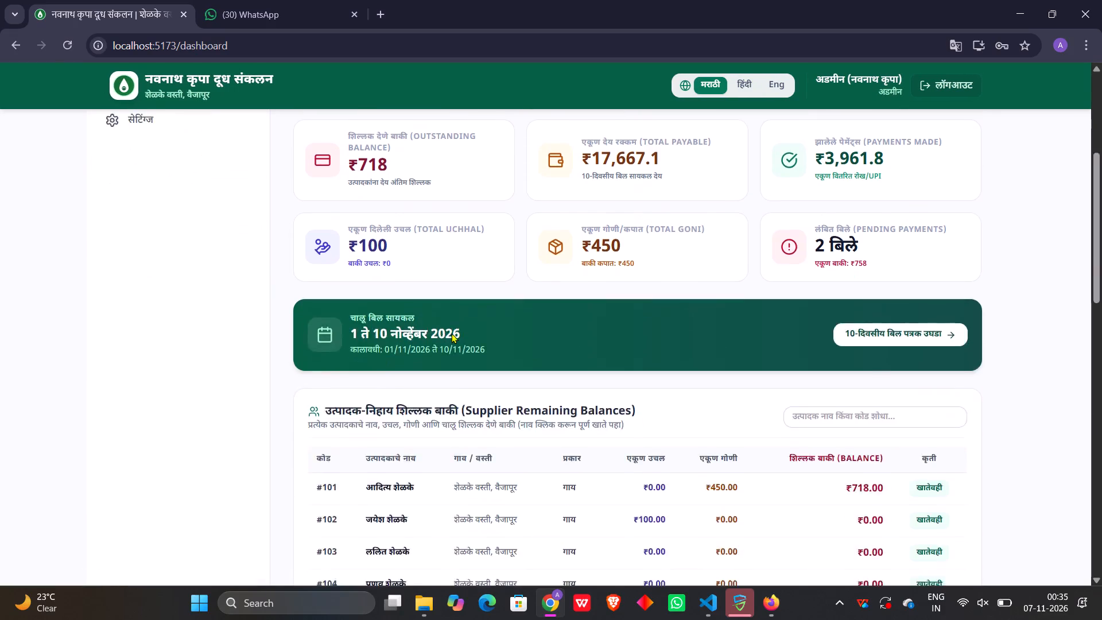
Review the recent milk entries and recent payments listed on the dashboard.
{"action": "scroll", "coordinate": [451, 333], "scroll_direction": "down", "scroll_amount": 1}
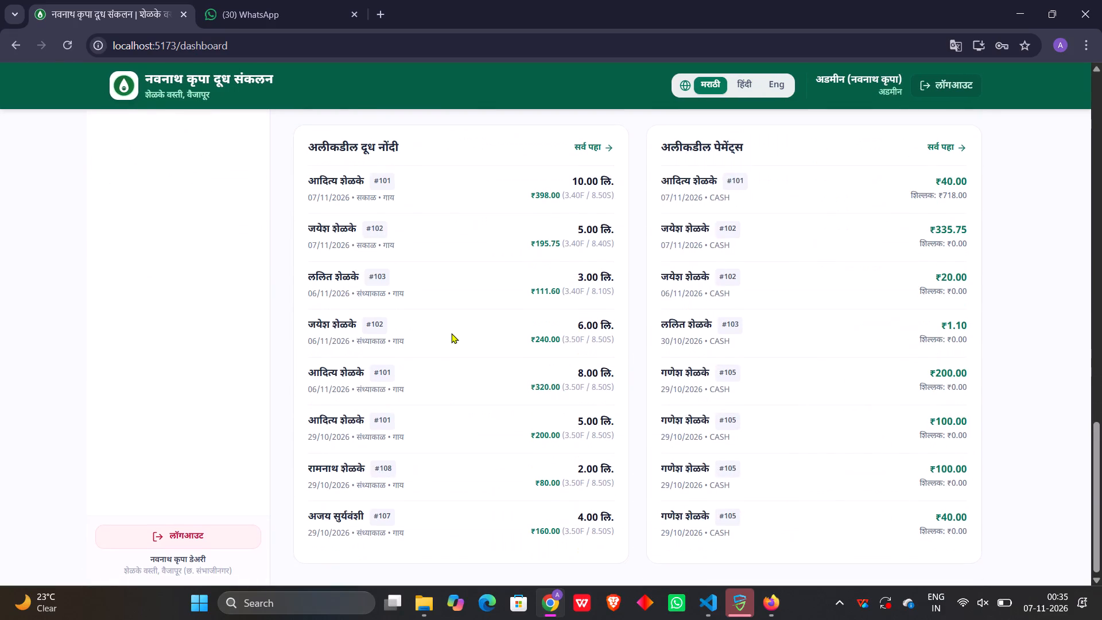
{"action": "scroll", "coordinate": [451, 333], "scroll_direction": "up", "scroll_amount": 4}
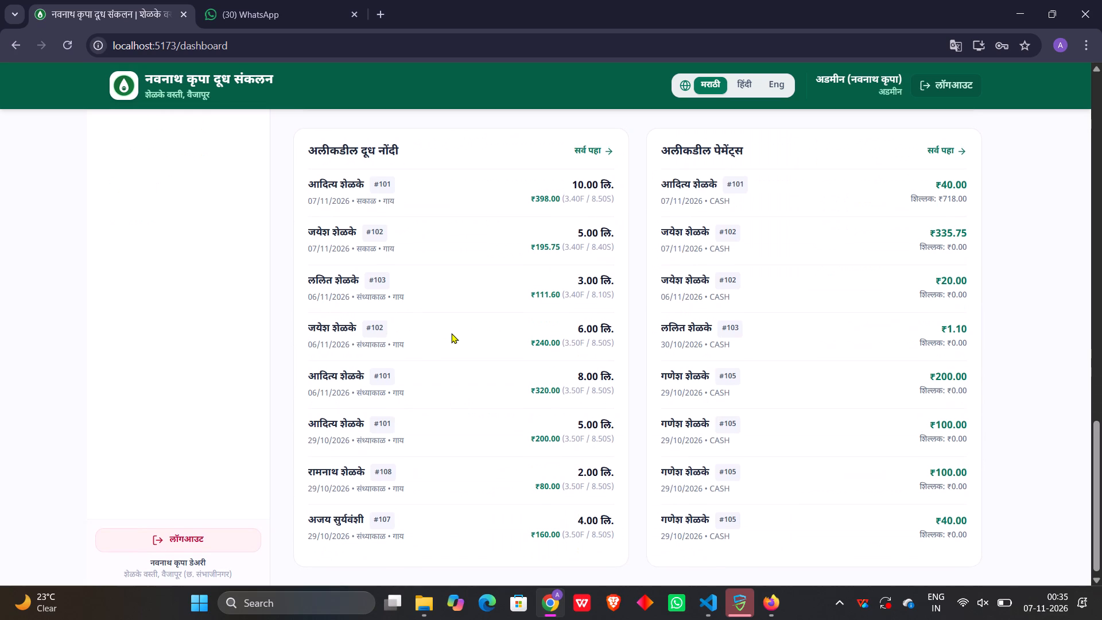
{"action": "scroll", "coordinate": [451, 333], "scroll_direction": "up", "scroll_amount": 3}
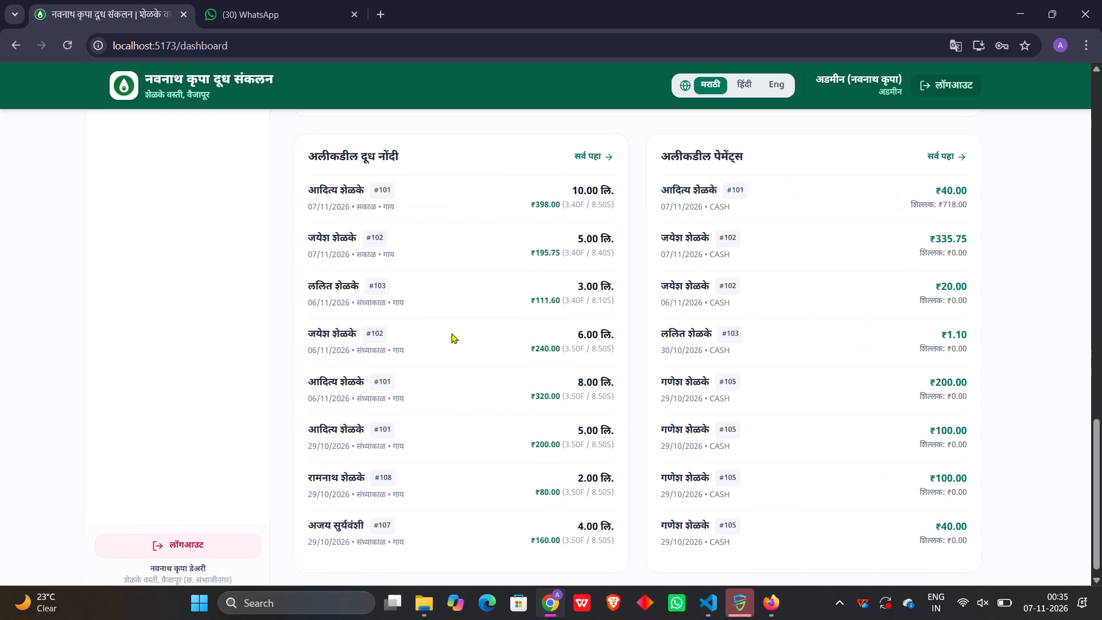
Compare the per-producer remaining balances with the outstanding, payable, goni and pending figures in the dashboard's financial overview.
{"action": "scroll", "coordinate": [451, 333], "scroll_direction": "up", "scroll_amount": 2}
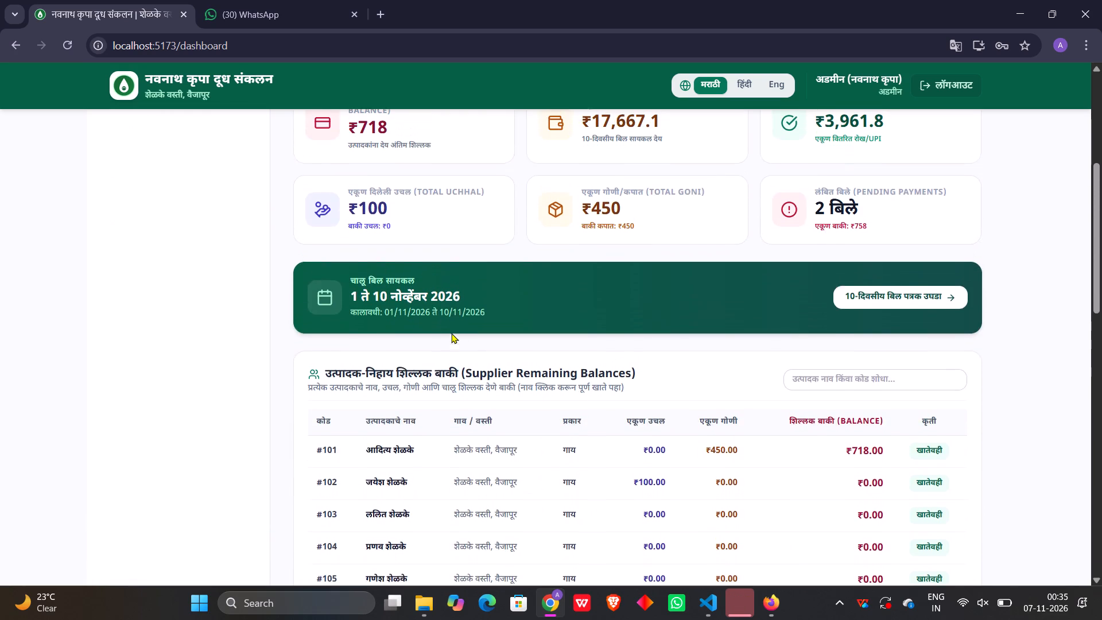
{"action": "scroll", "coordinate": [451, 333], "scroll_direction": "down", "scroll_amount": 3}
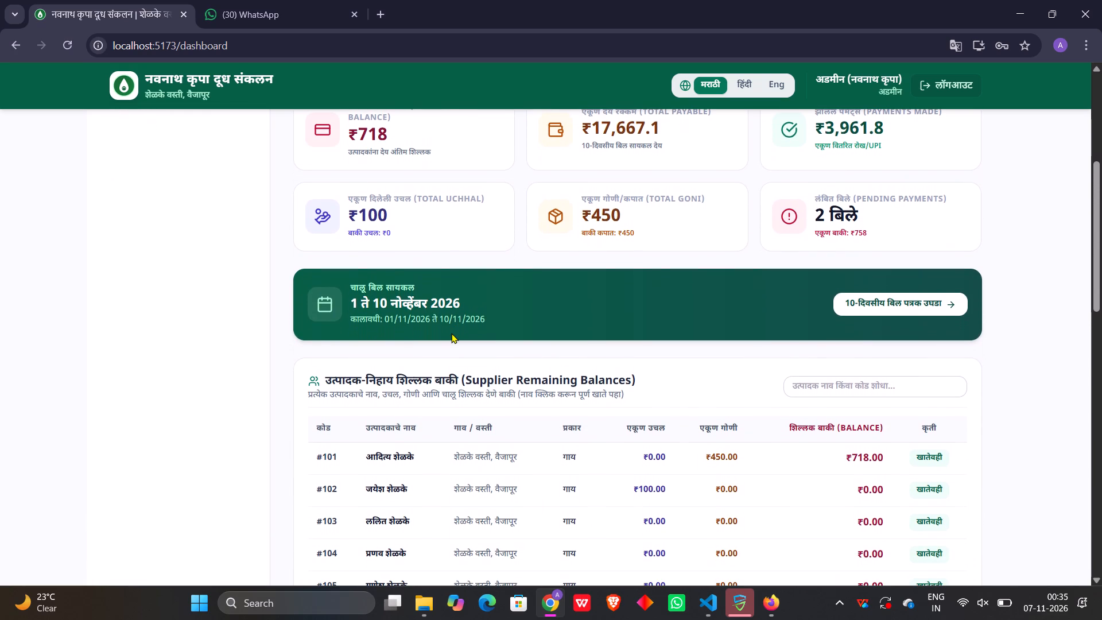
{"action": "scroll", "coordinate": [451, 333], "scroll_direction": "down", "scroll_amount": 2}
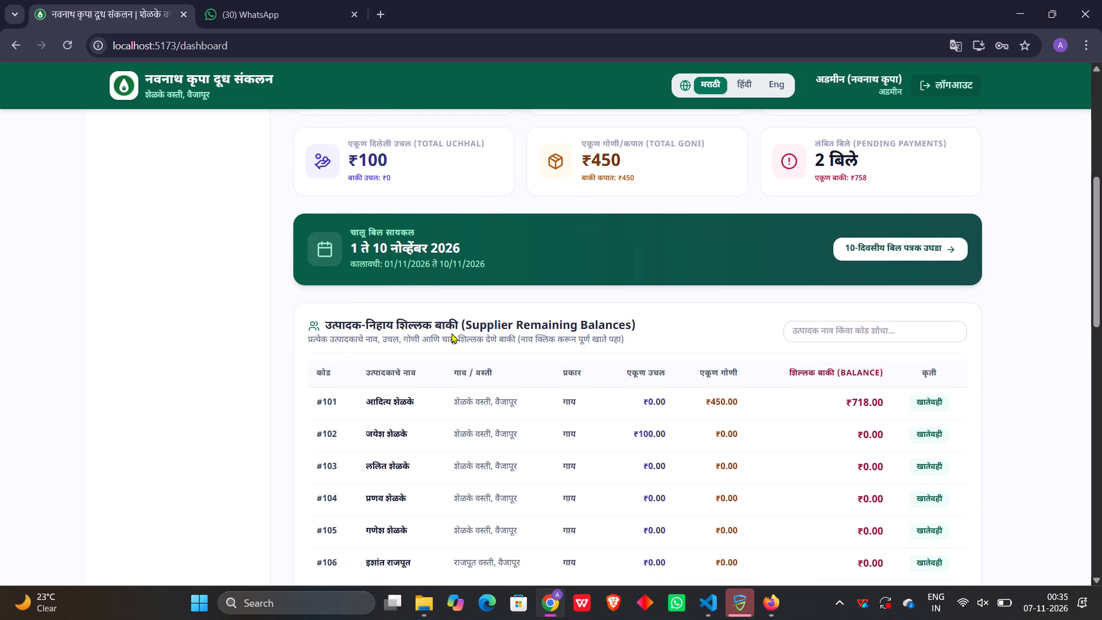
{"action": "scroll", "coordinate": [451, 333], "scroll_direction": "down", "scroll_amount": 1}
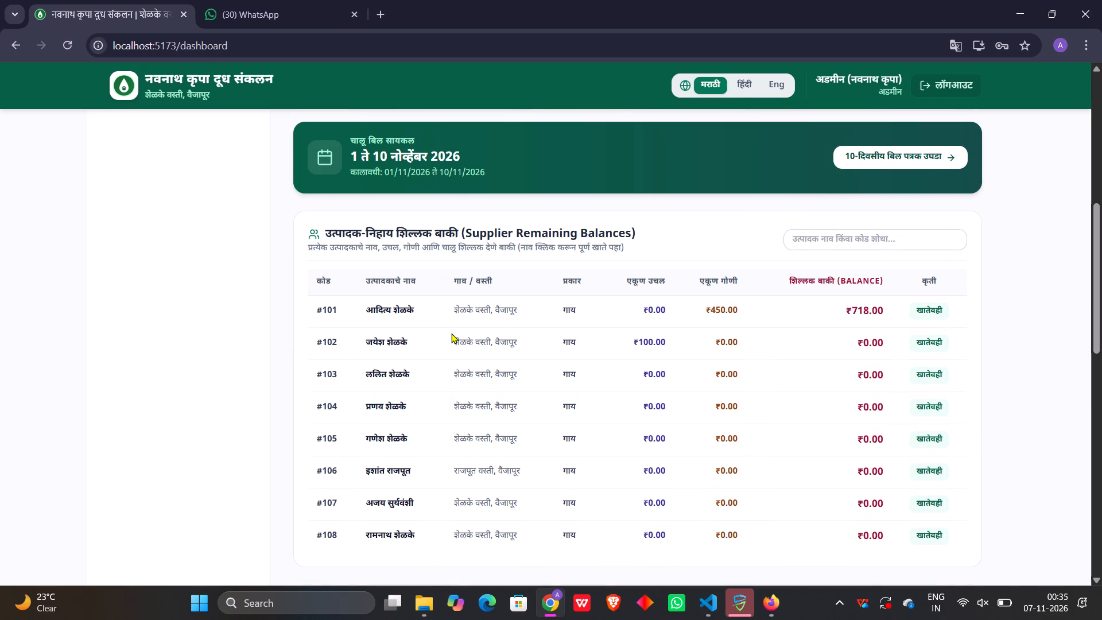
{"action": "scroll", "coordinate": [451, 333], "scroll_direction": "down", "scroll_amount": 2}
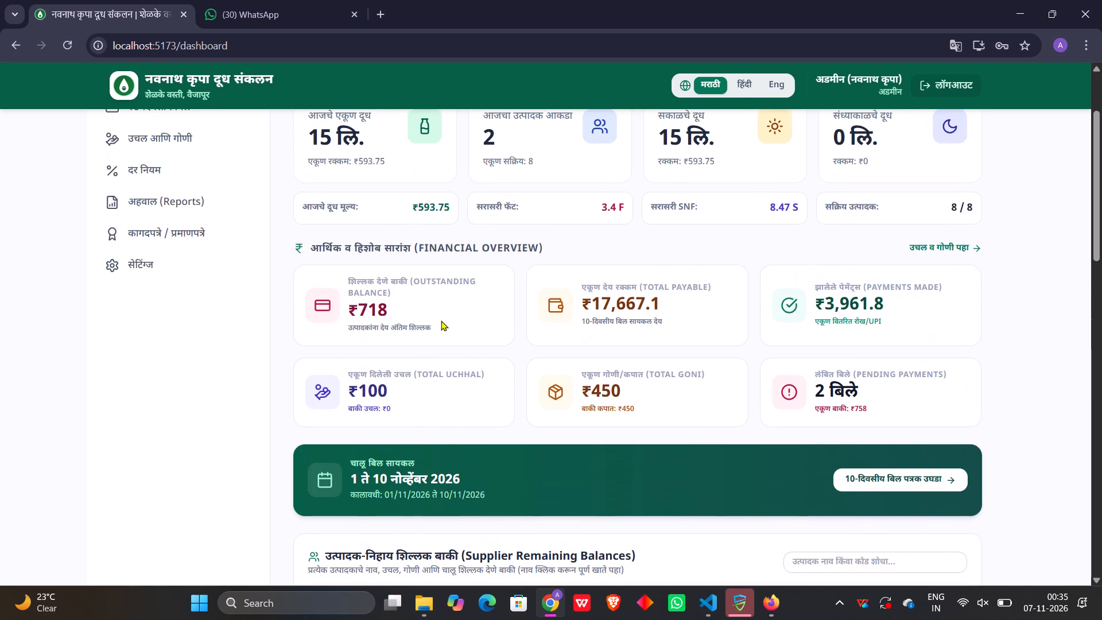
{"action": "left_click", "coordinate": [424, 310]}
{"action": "scroll", "coordinate": [424, 310], "scroll_direction": "down", "scroll_amount": 1}
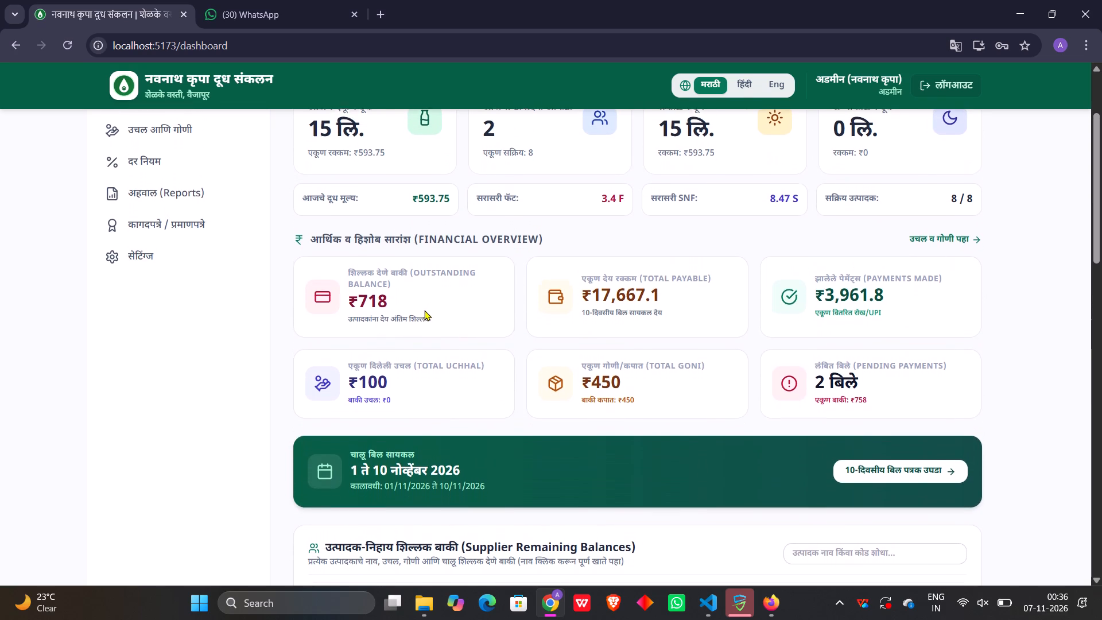
{"action": "scroll", "coordinate": [424, 310], "scroll_direction": "down", "scroll_amount": 1}
{"action": "scroll", "coordinate": [213, 218], "scroll_direction": "up", "scroll_amount": 2}
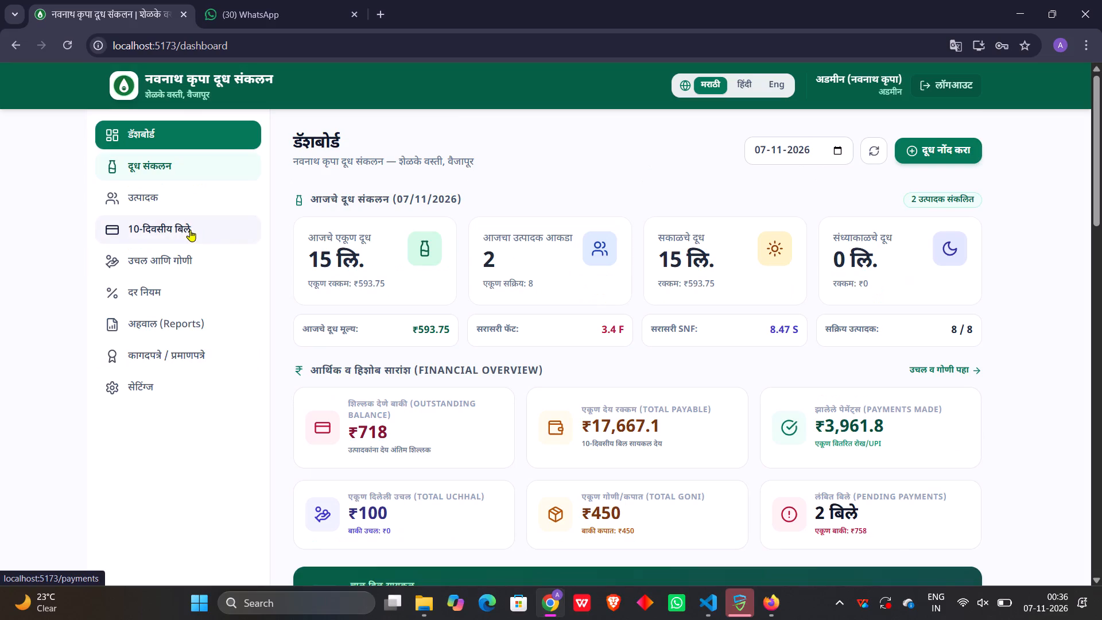
{"action": "left_click", "coordinate": [190, 230]}
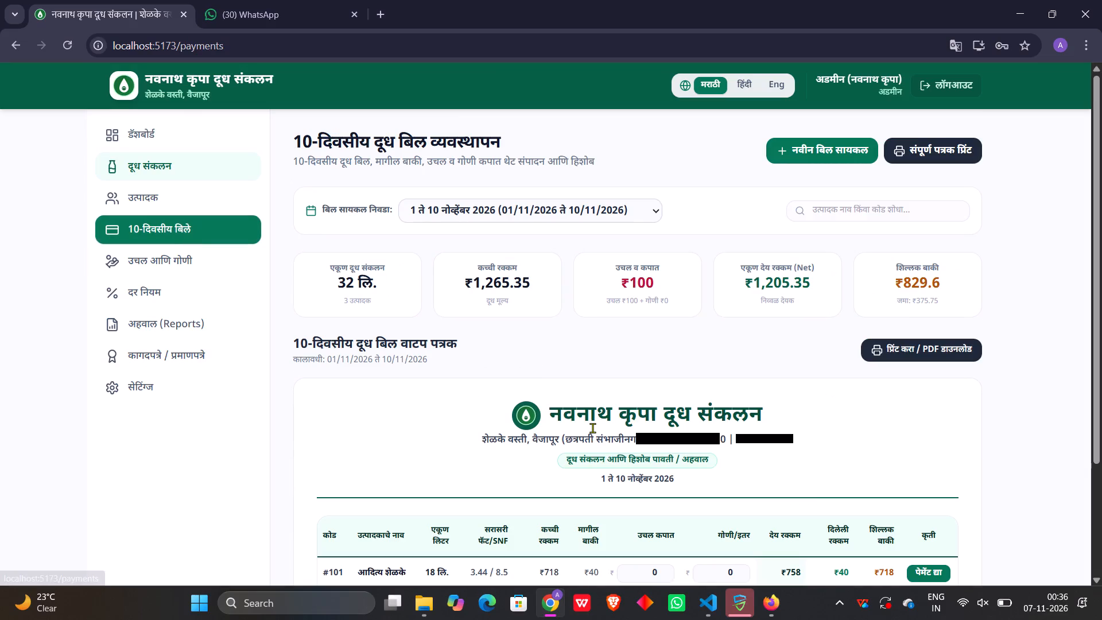
{"action": "scroll", "coordinate": [592, 428], "scroll_direction": "down", "scroll_amount": 2}
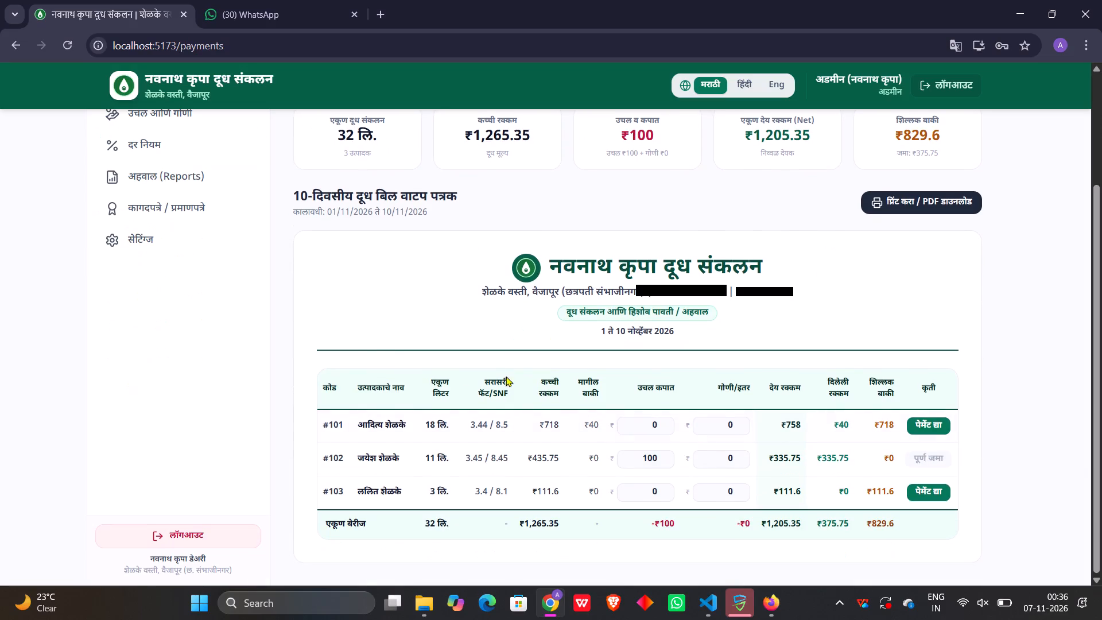
{"action": "left_click", "coordinate": [926, 427]}
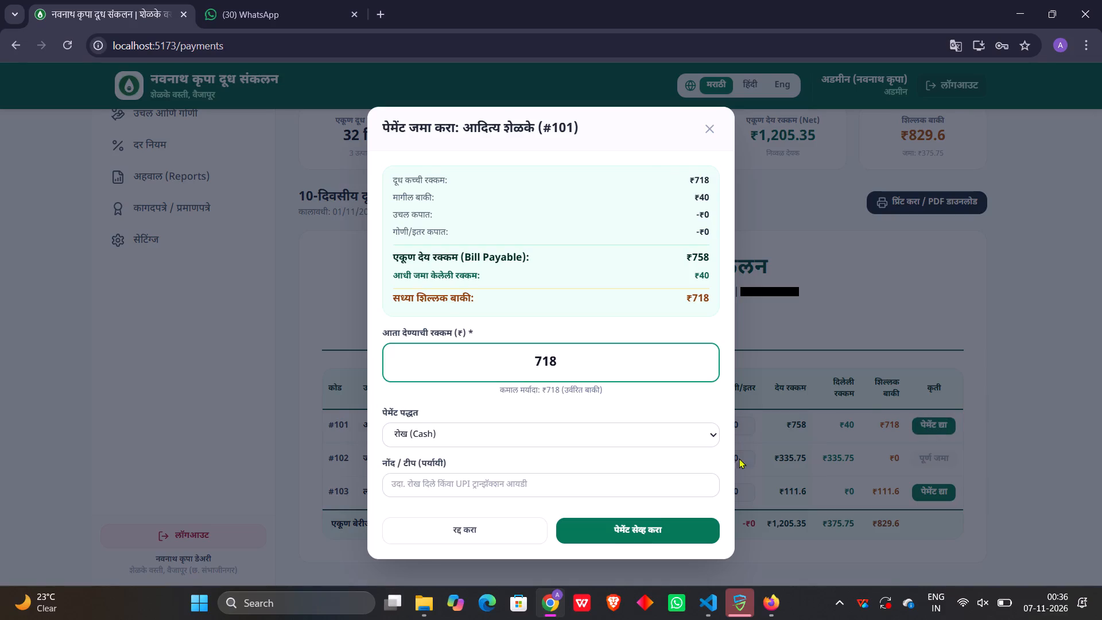
{"action": "left_click", "coordinate": [643, 525]}
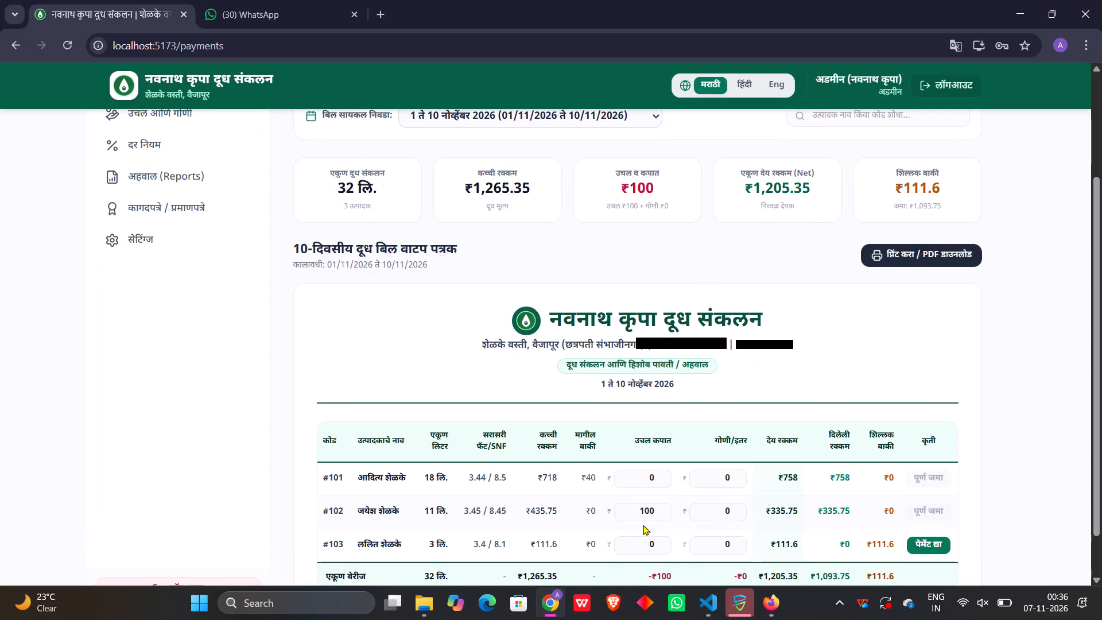
Check the goni balance, deducted total and producer #101's goni entry in the advance and goni records.
{"action": "scroll", "coordinate": [42, 323], "scroll_direction": "up", "scroll_amount": 1}
{"action": "left_click", "coordinate": [119, 247]}
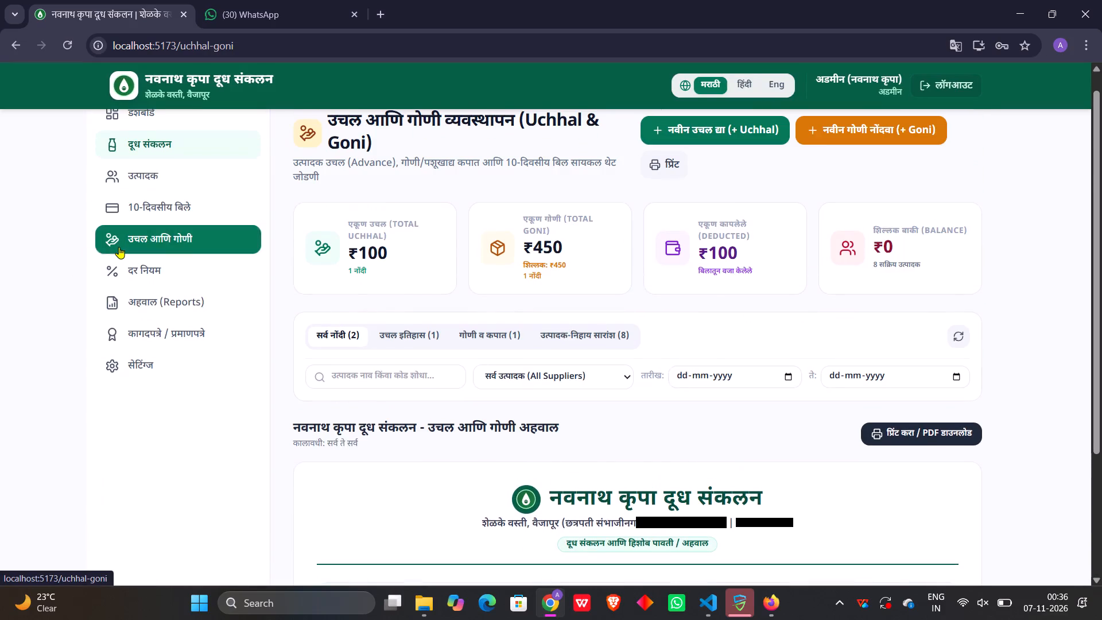
{"action": "scroll", "coordinate": [286, 375], "scroll_direction": "down", "scroll_amount": 3}
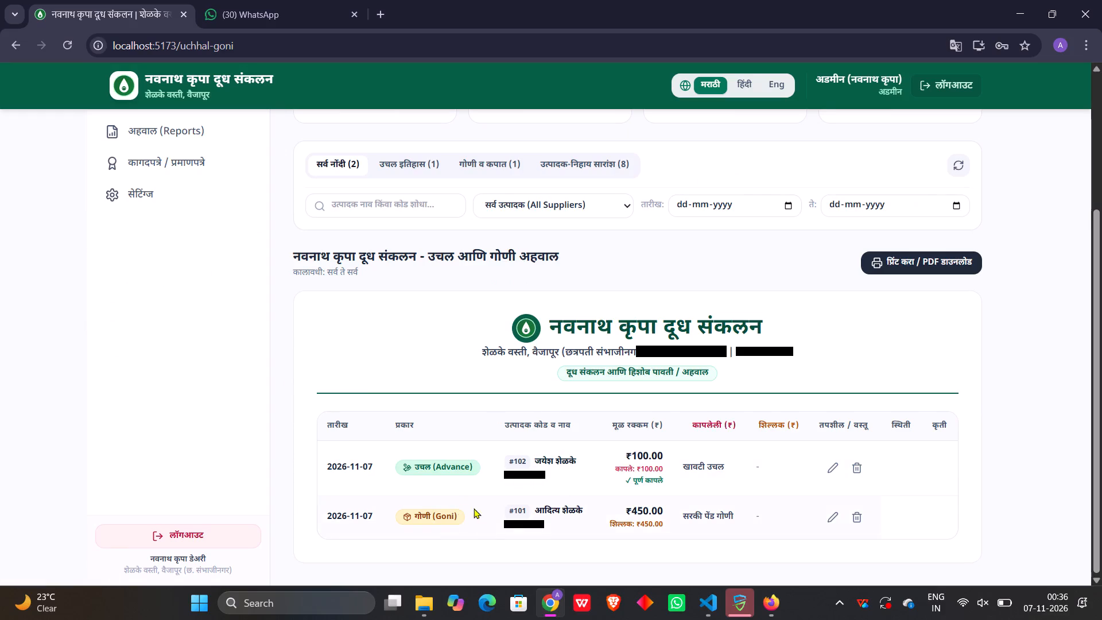
{"action": "scroll", "coordinate": [154, 280], "scroll_direction": "up", "scroll_amount": 1}
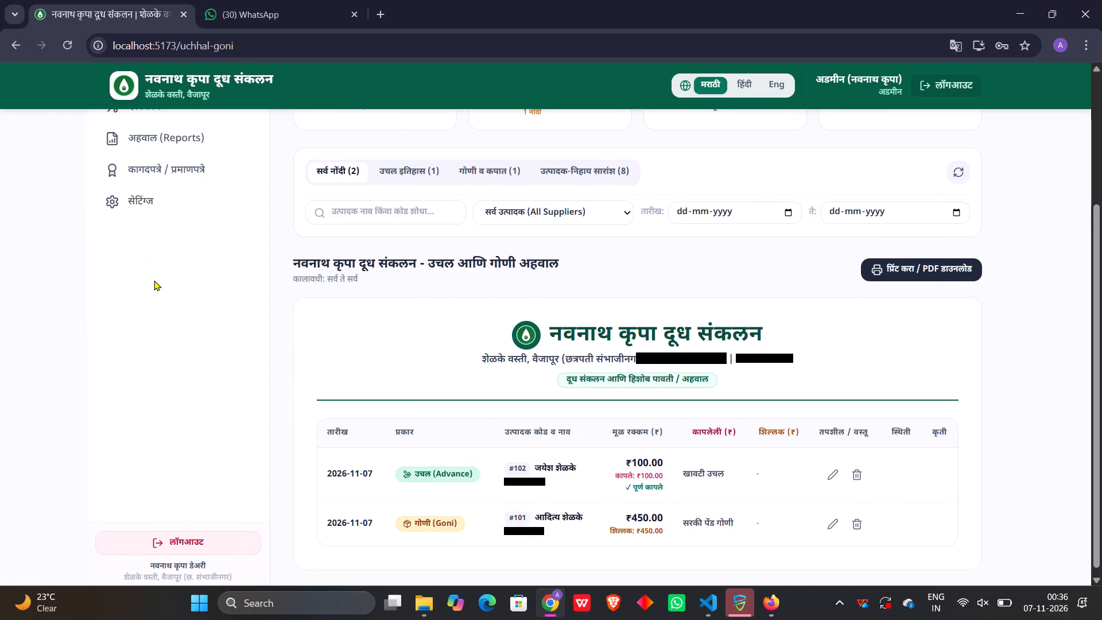
{"action": "scroll", "coordinate": [154, 280], "scroll_direction": "up", "scroll_amount": 4}
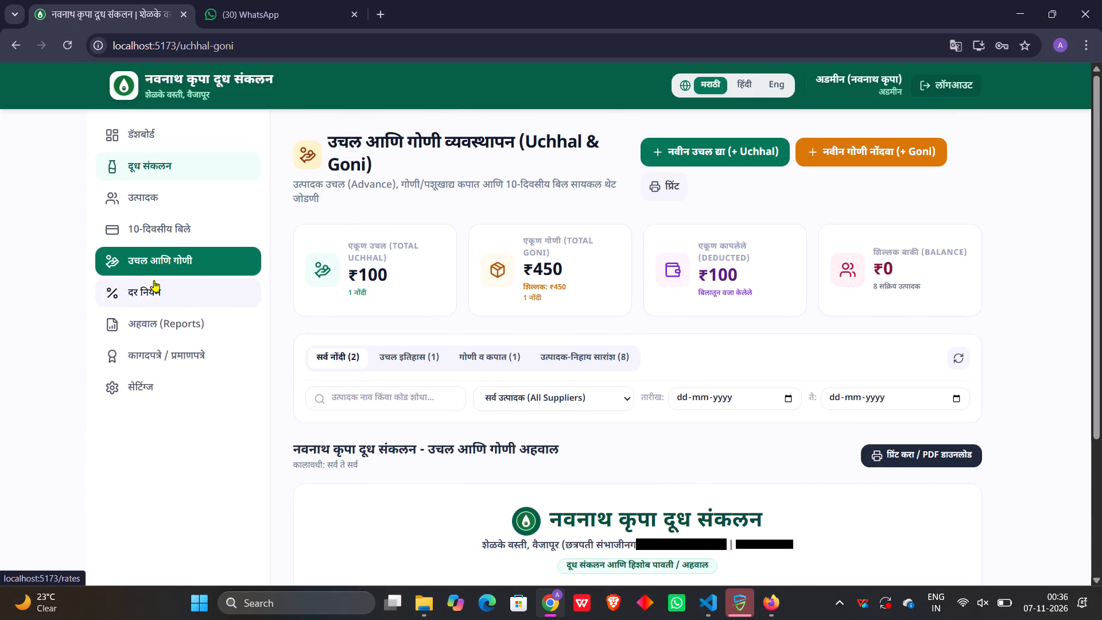
{"action": "scroll", "coordinate": [177, 259], "scroll_direction": "up", "scroll_amount": 2}
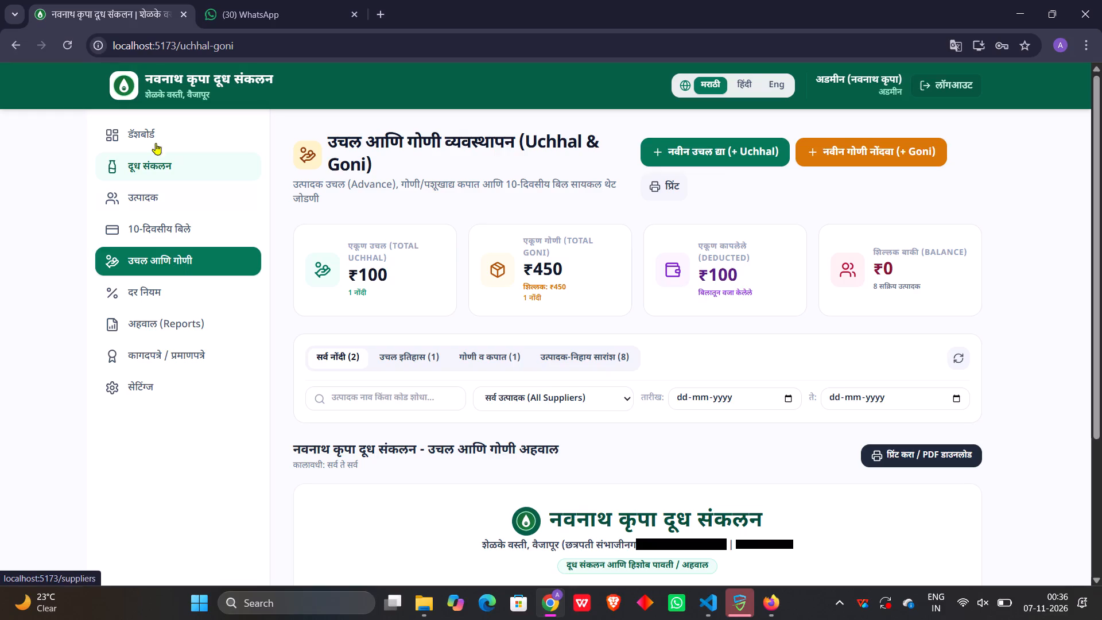
Compare the dashboard's outstanding balance and pending payments with the 1–10 November 2026 bill sheet.
{"action": "left_click", "coordinate": [154, 129]}
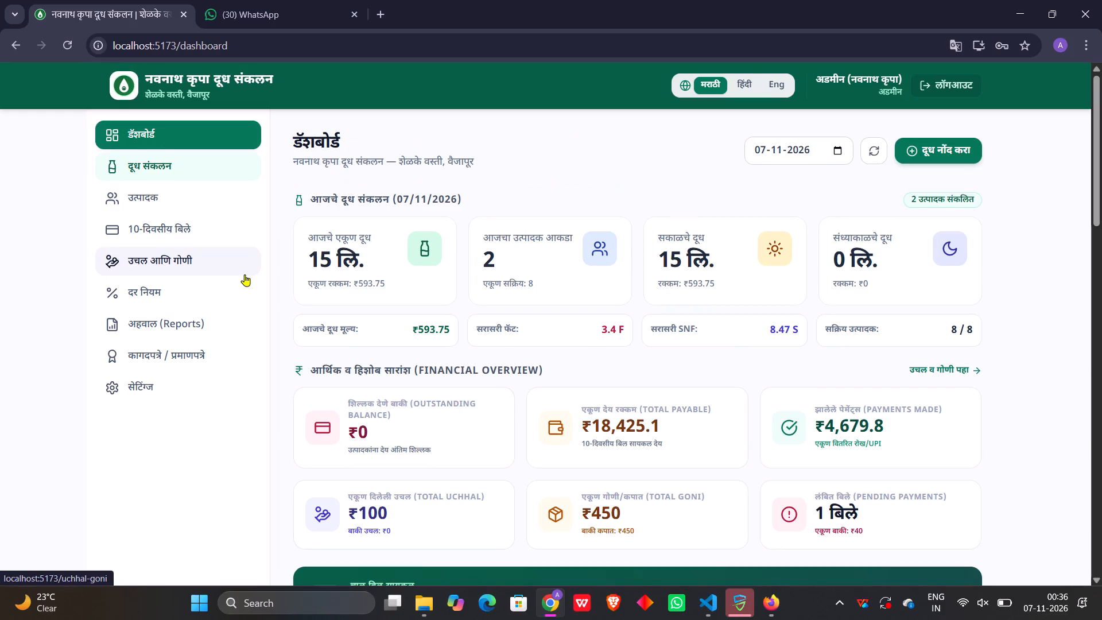
{"action": "scroll", "coordinate": [245, 274], "scroll_direction": "down", "scroll_amount": 1}
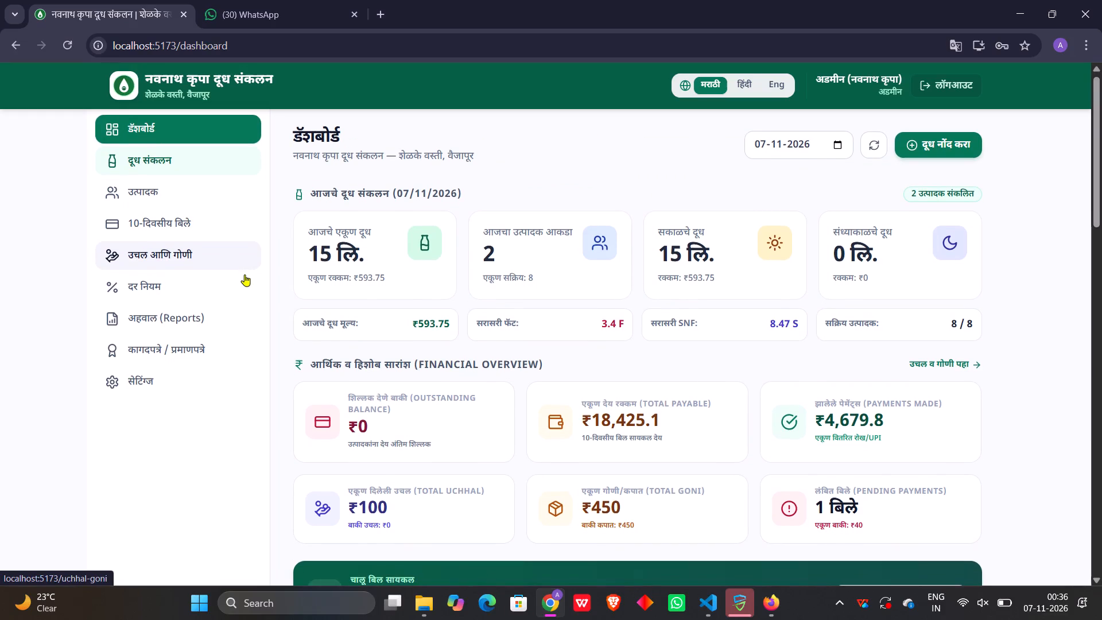
{"action": "scroll", "coordinate": [245, 274], "scroll_direction": "down", "scroll_amount": 1}
{"action": "left_click", "coordinate": [371, 410]}
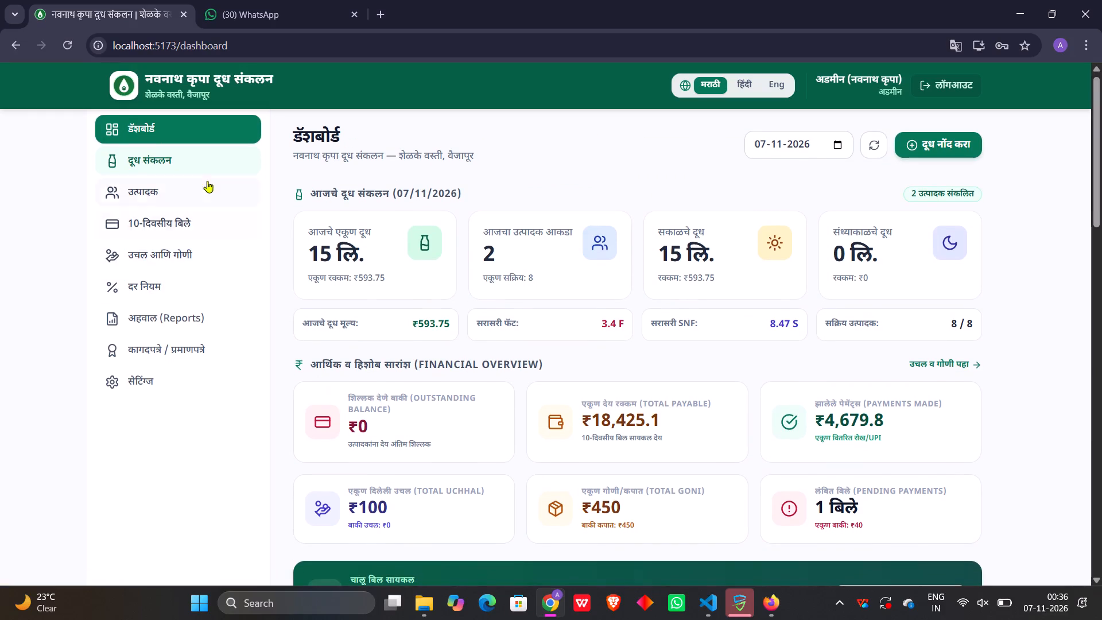
{"action": "left_click", "coordinate": [196, 218]}
{"action": "scroll", "coordinate": [476, 292], "scroll_direction": "down", "scroll_amount": 2}
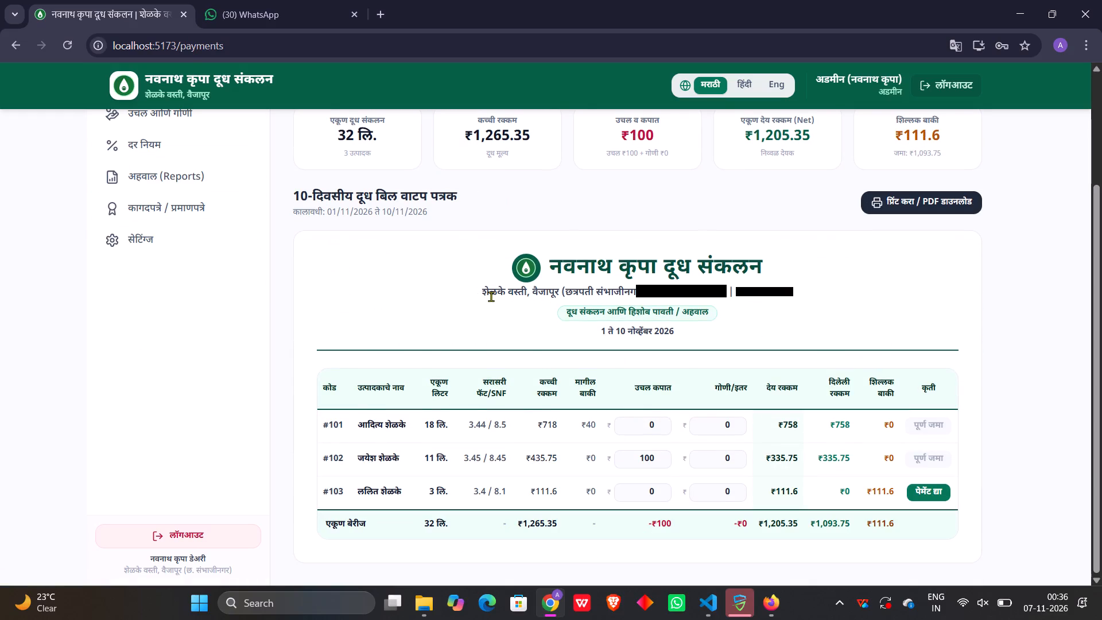
{"action": "left_click", "coordinate": [491, 297]}
Examine the pending balance report and open the bill sheet from producer #101's 21–31 October 2026 entry.
{"action": "left_click", "coordinate": [161, 185]}
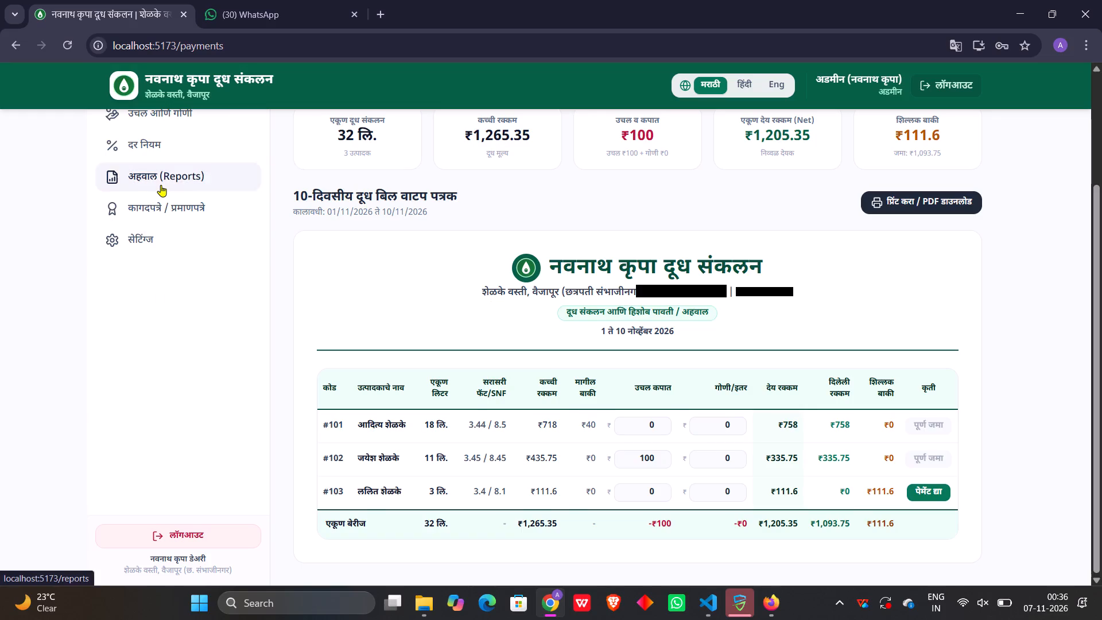
{"action": "scroll", "coordinate": [324, 266], "scroll_direction": "down", "scroll_amount": 1}
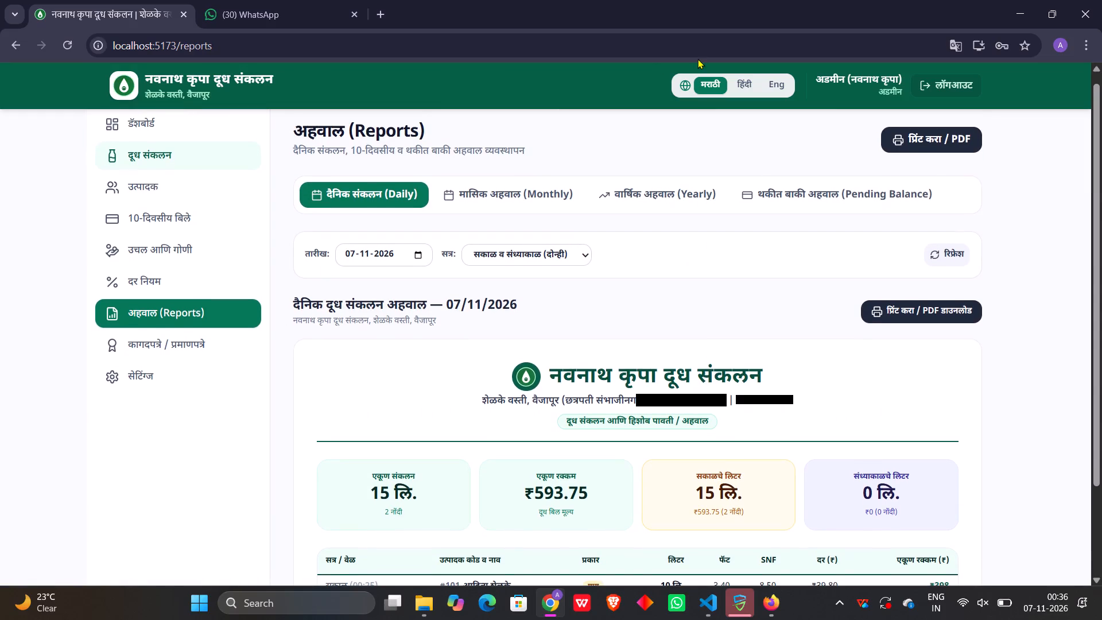
{"action": "left_click", "coordinate": [761, 184]}
{"action": "scroll", "coordinate": [609, 370], "scroll_direction": "down", "scroll_amount": 2}
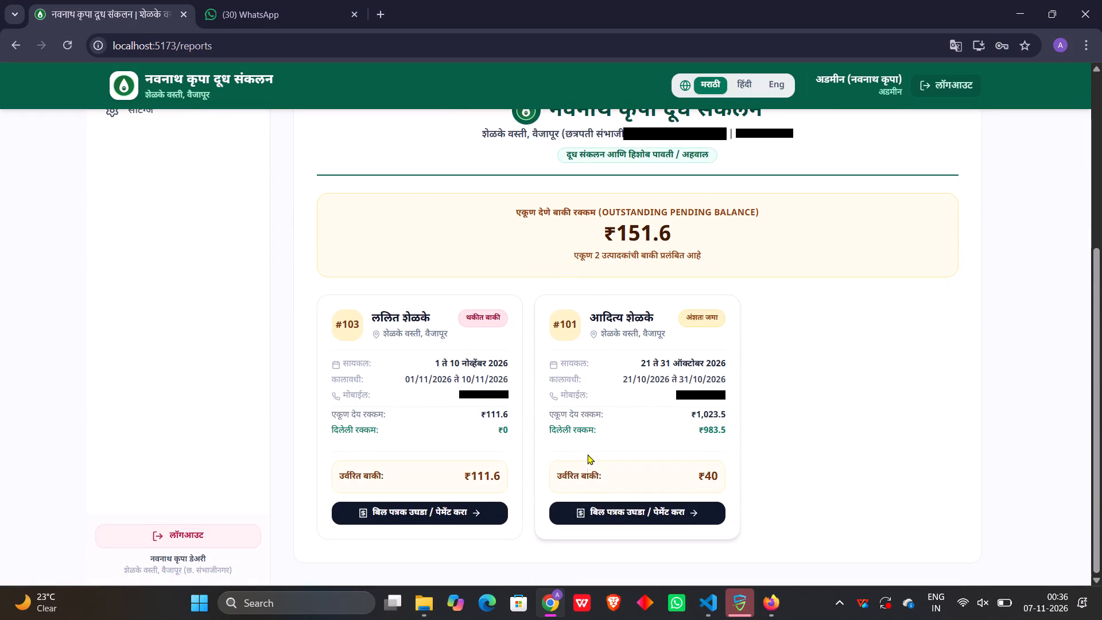
{"action": "left_click", "coordinate": [589, 514]}
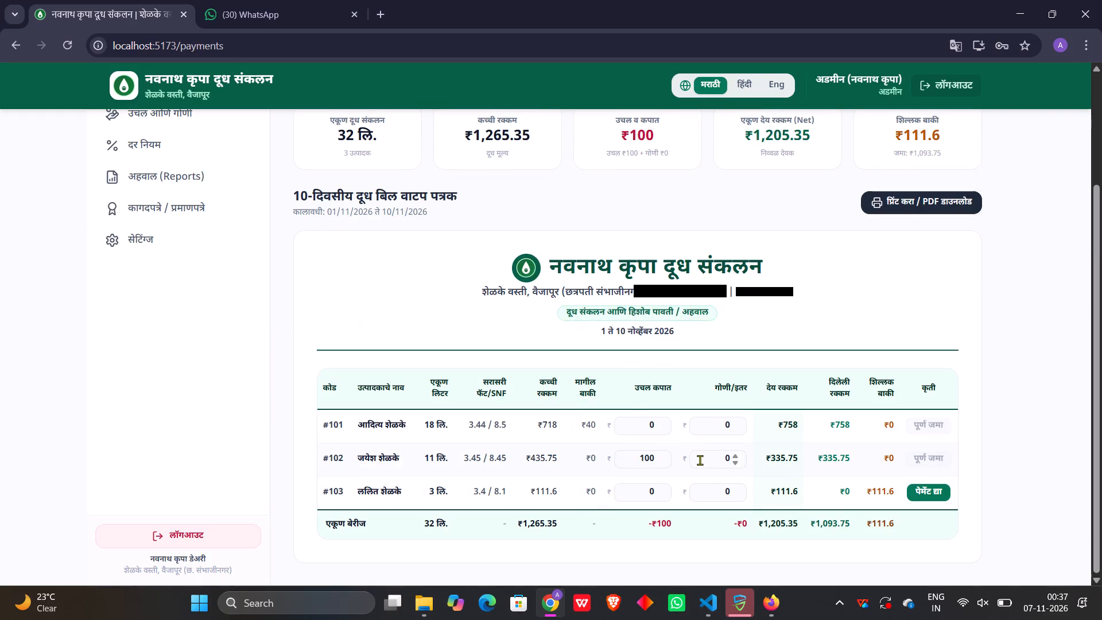
Return to the pending balance report and reopen the bill sheet from producer #101's October entry to check its cycle and balance.
{"action": "scroll", "coordinate": [593, 395], "scroll_direction": "up", "scroll_amount": 2}
{"action": "left_click", "coordinate": [156, 136]}
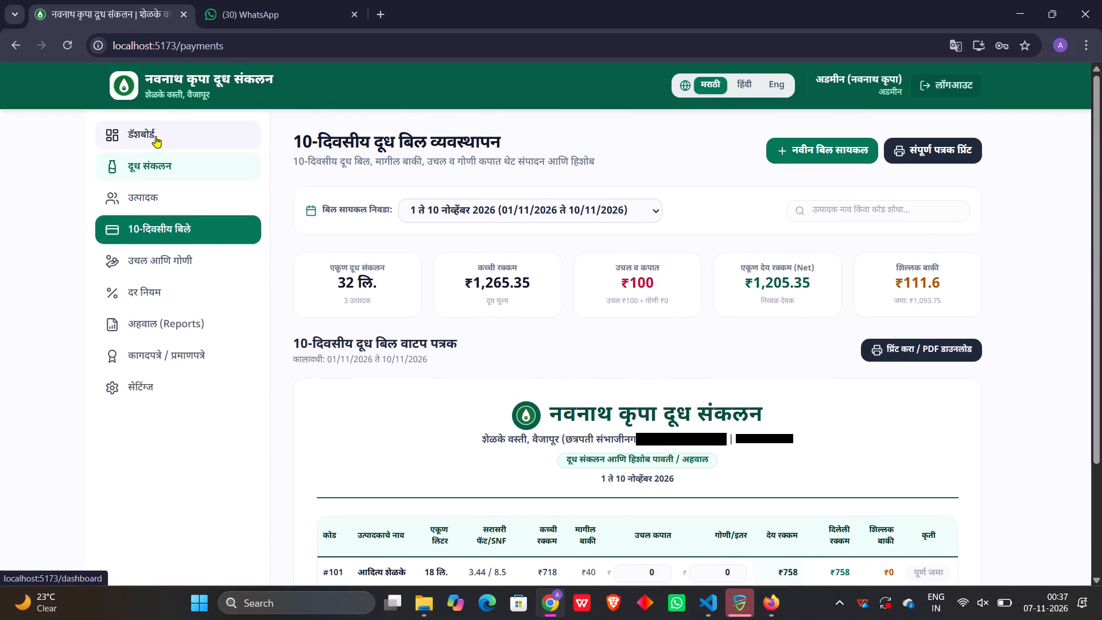
{"action": "left_click", "coordinate": [139, 338]}
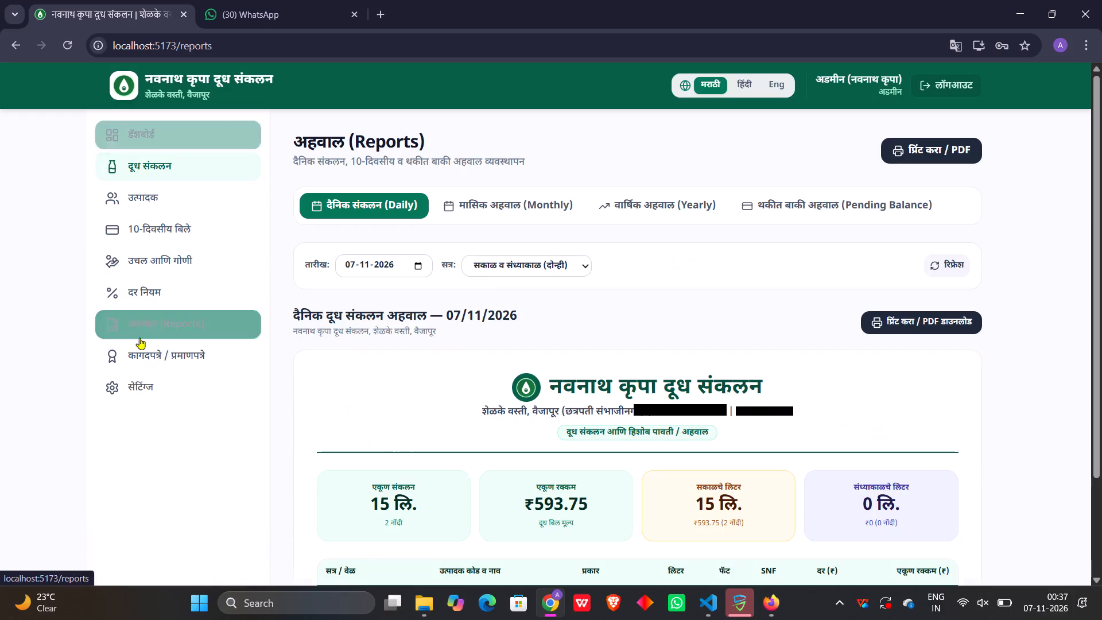
{"action": "left_click", "coordinate": [902, 210]}
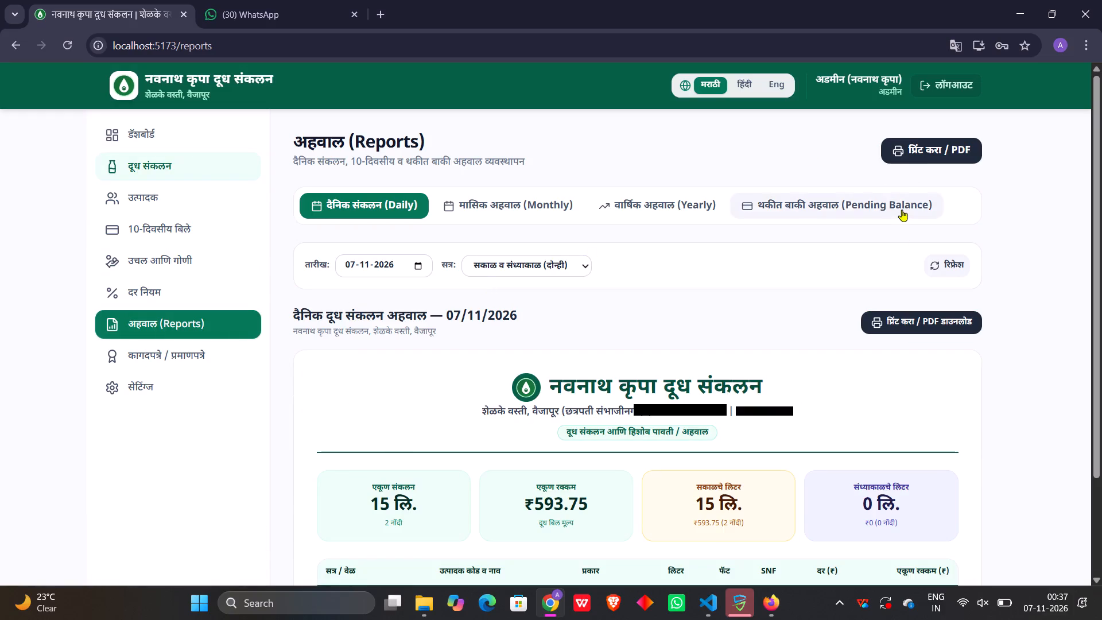
{"action": "scroll", "coordinate": [756, 369], "scroll_direction": "down", "scroll_amount": 2}
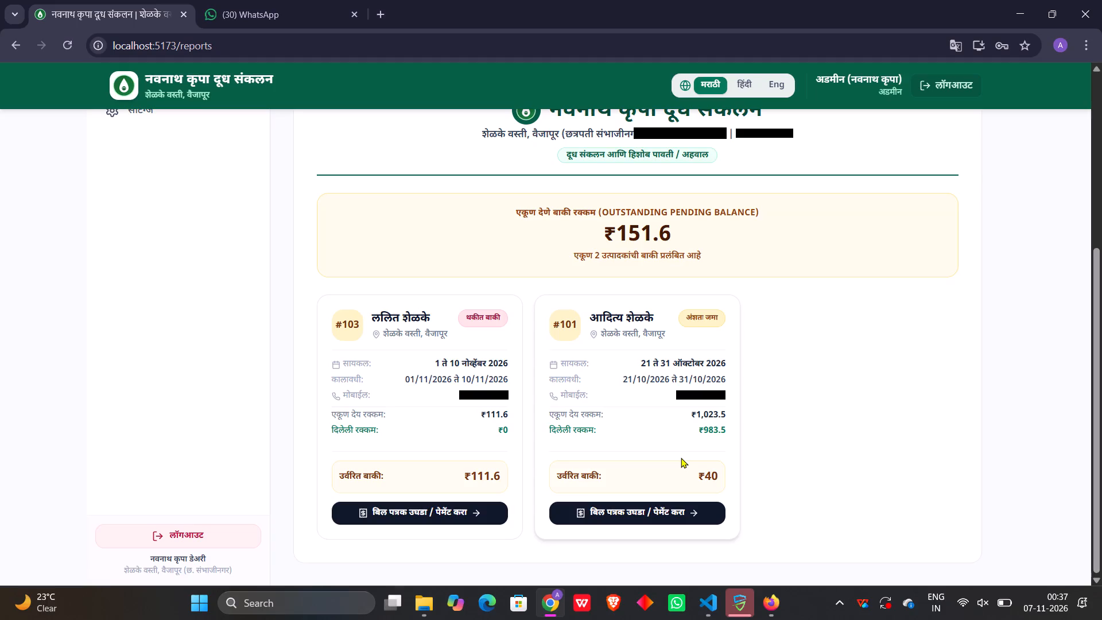
{"action": "left_click", "coordinate": [681, 508]}
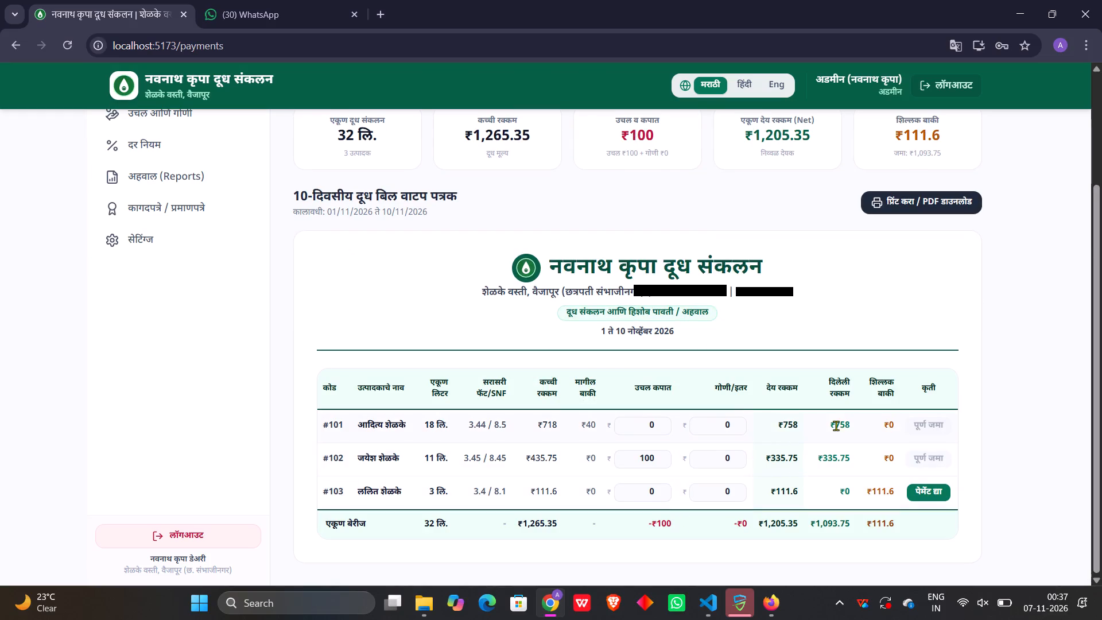
{"action": "scroll", "coordinate": [711, 362], "scroll_direction": "up", "scroll_amount": 3}
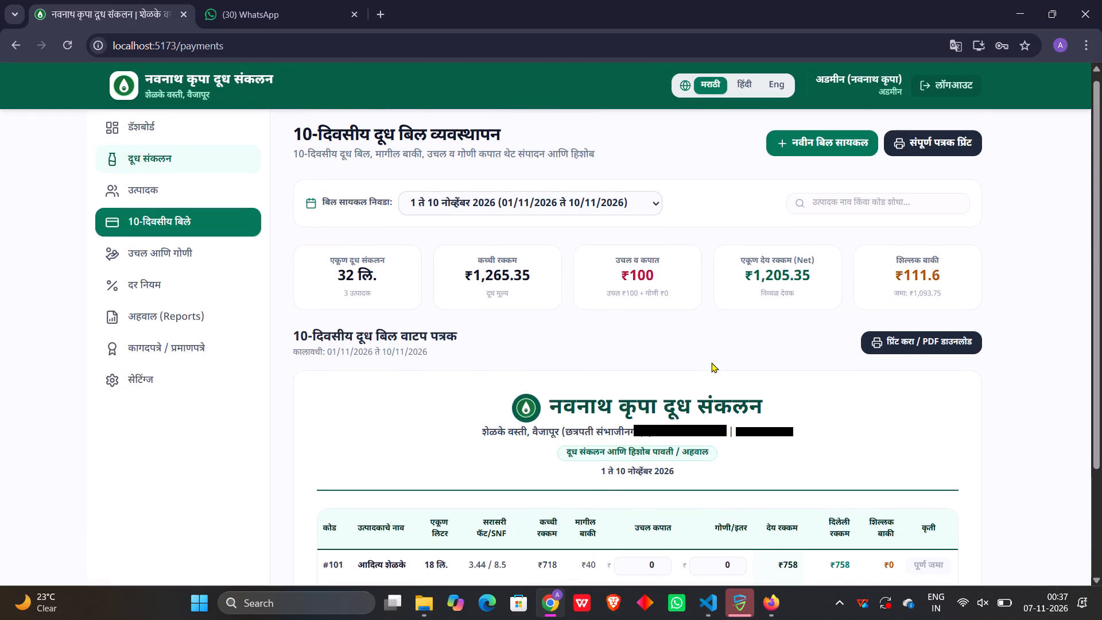
{"action": "left_click", "coordinate": [654, 212]}
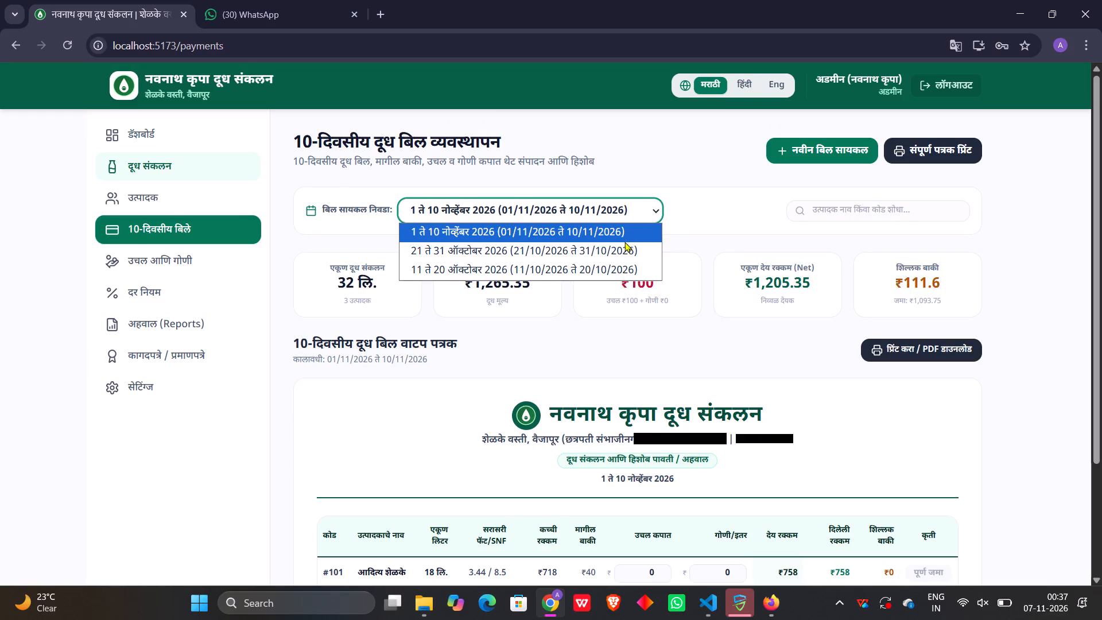
{"action": "left_click", "coordinate": [623, 246]}
{"action": "scroll", "coordinate": [648, 307], "scroll_direction": "down", "scroll_amount": 2}
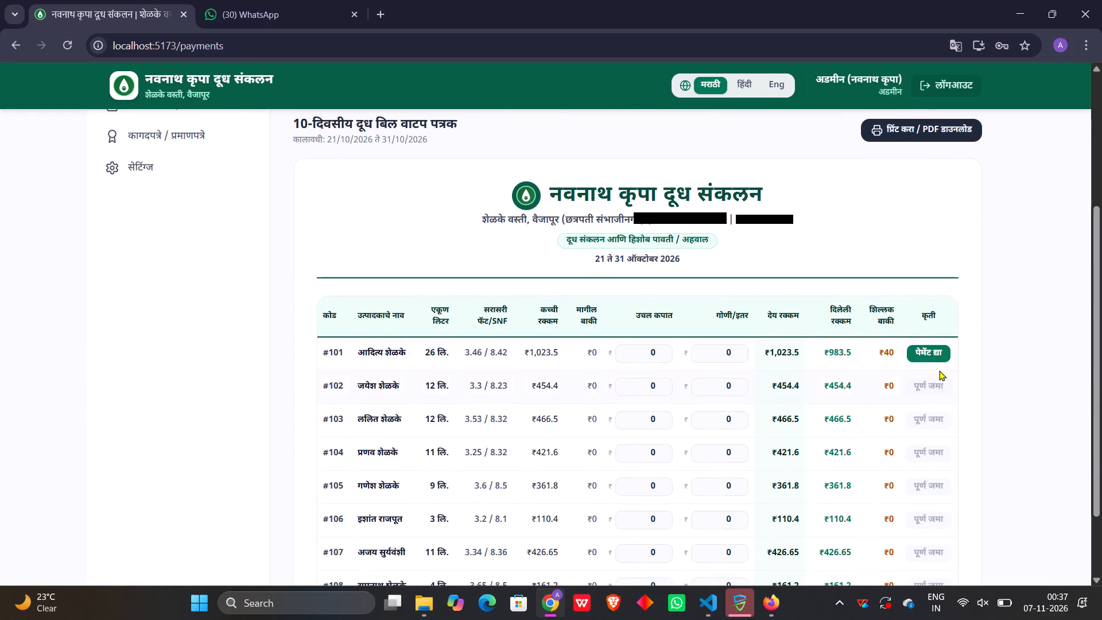
{"action": "left_click", "coordinate": [937, 359]}
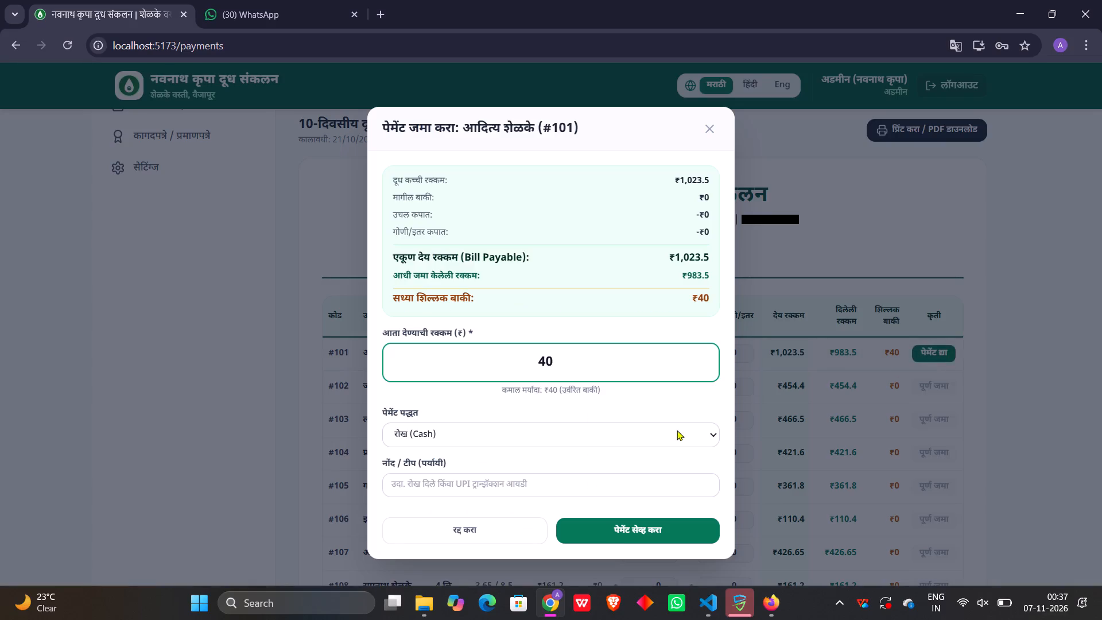
{"action": "left_click", "coordinate": [638, 525]}
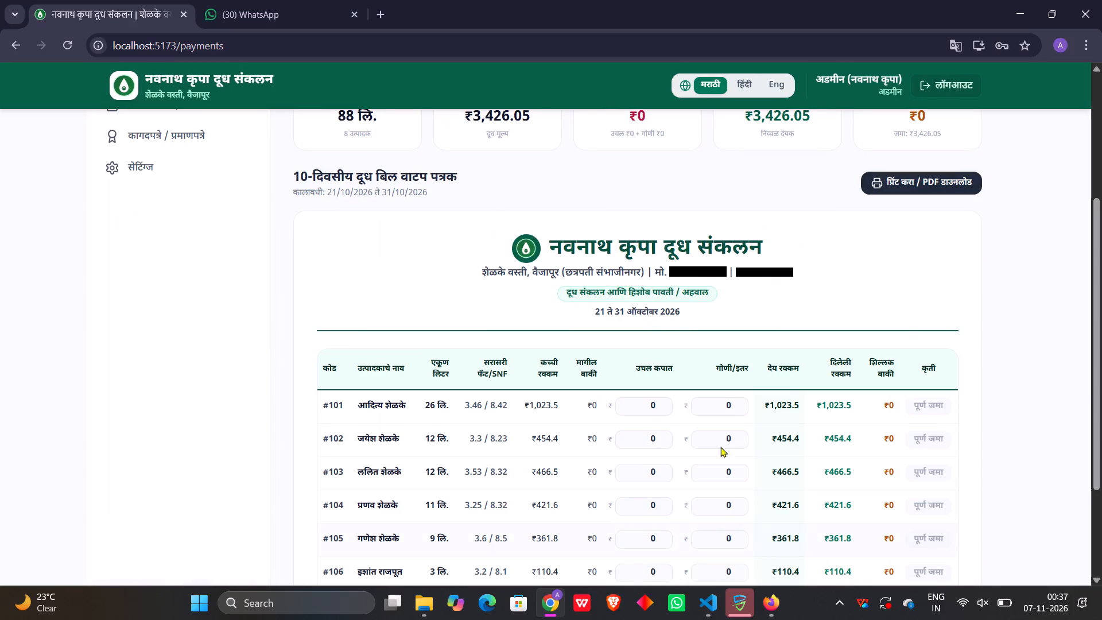
{"action": "scroll", "coordinate": [726, 436], "scroll_direction": "up", "scroll_amount": 2}
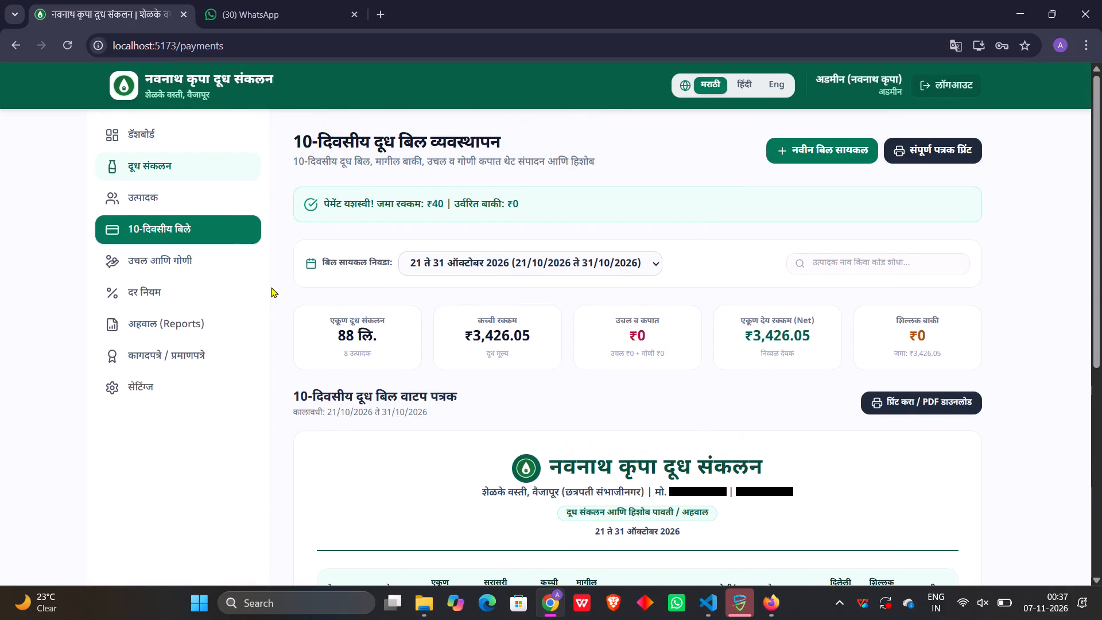
Check the producers' current balances and the dashboard's outstanding balance and pending payments.
{"action": "left_click", "coordinate": [210, 203]}
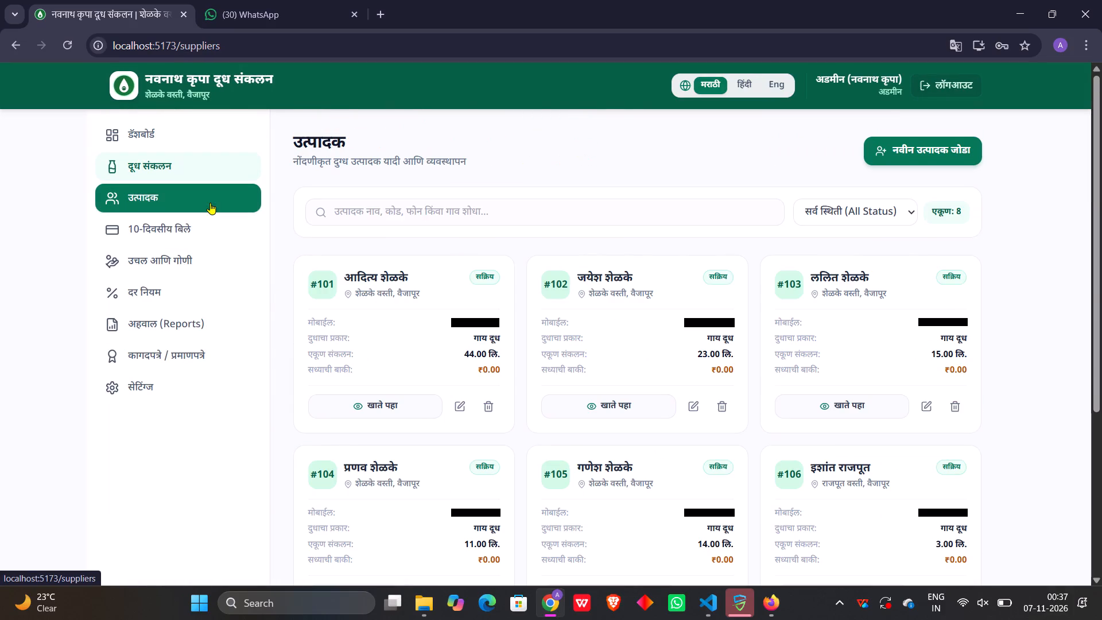
{"action": "left_click", "coordinate": [209, 154]}
{"action": "left_click", "coordinate": [215, 134]}
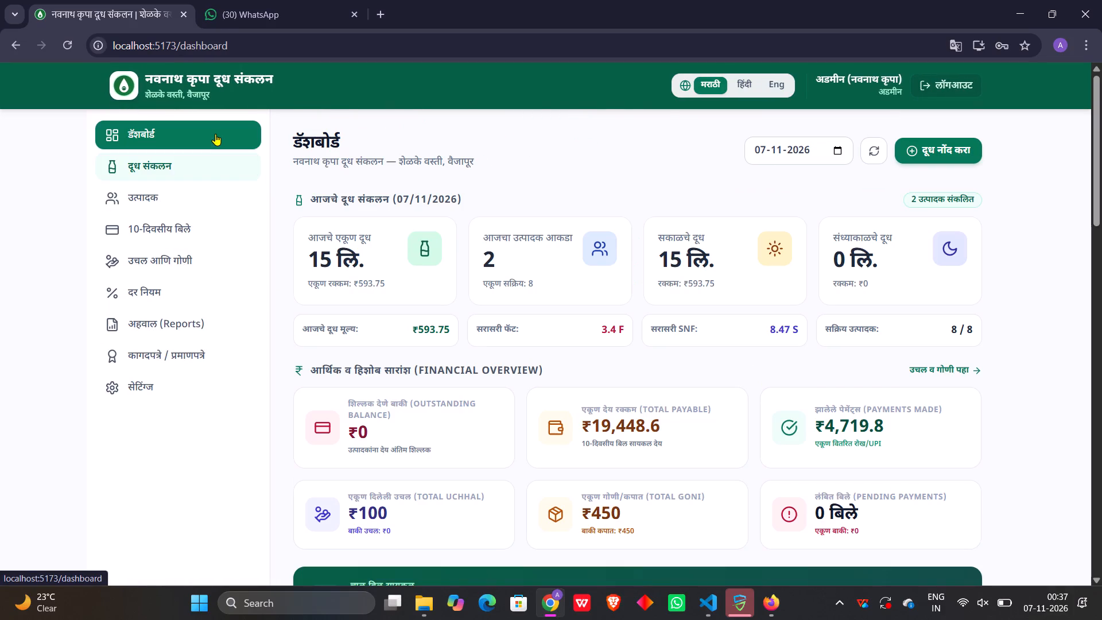
{"action": "left_click", "coordinate": [200, 165]}
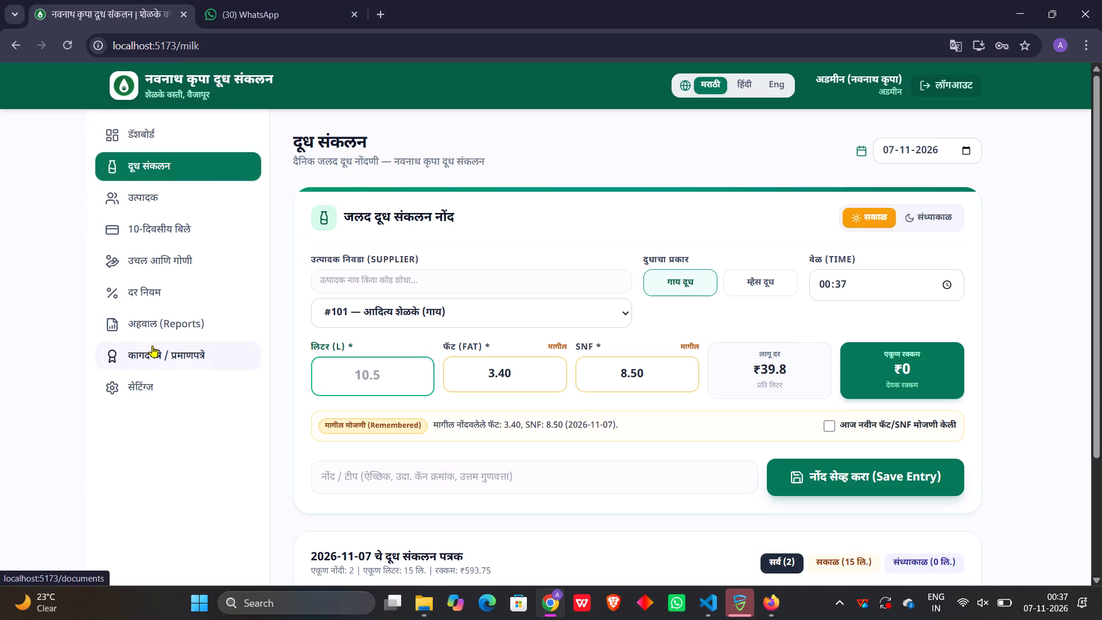
{"action": "left_click_drag", "start_coordinate": [152, 346], "coordinate": [161, 334]}
{"action": "left_click", "coordinate": [161, 334]}
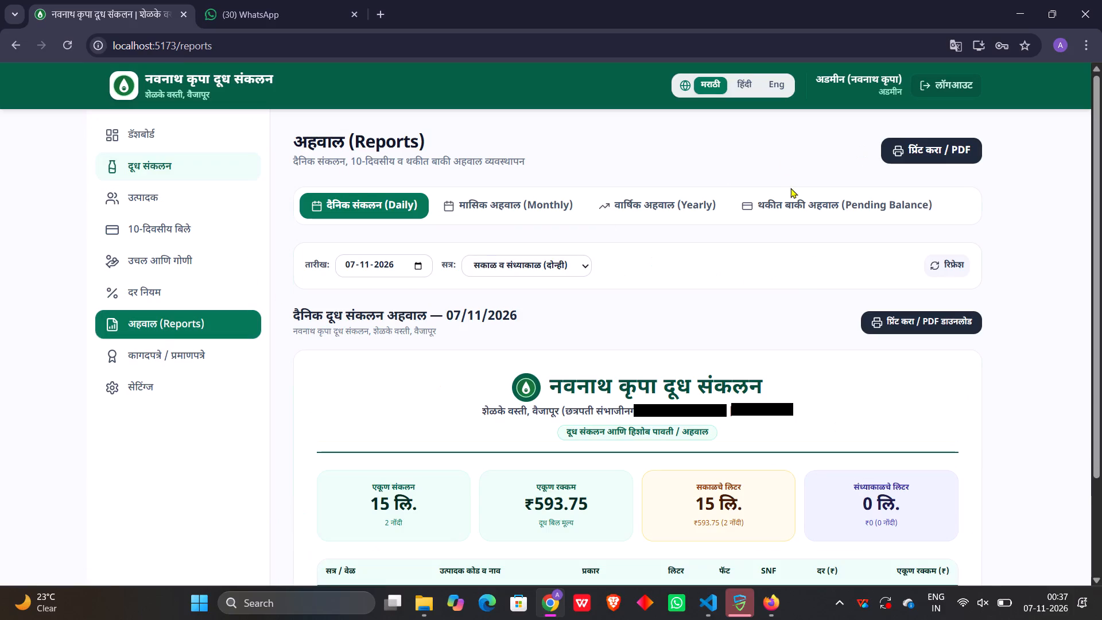
{"action": "left_click", "coordinate": [792, 193]}
{"action": "scroll", "coordinate": [581, 412], "scroll_direction": "down", "scroll_amount": 2}
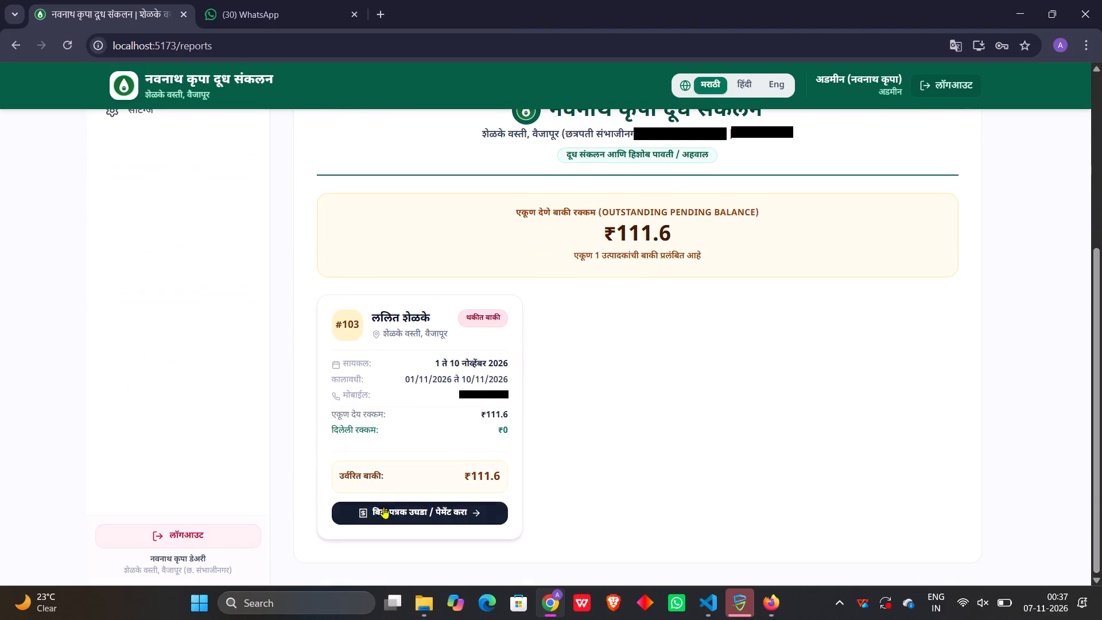
{"action": "left_click", "coordinate": [386, 517]}
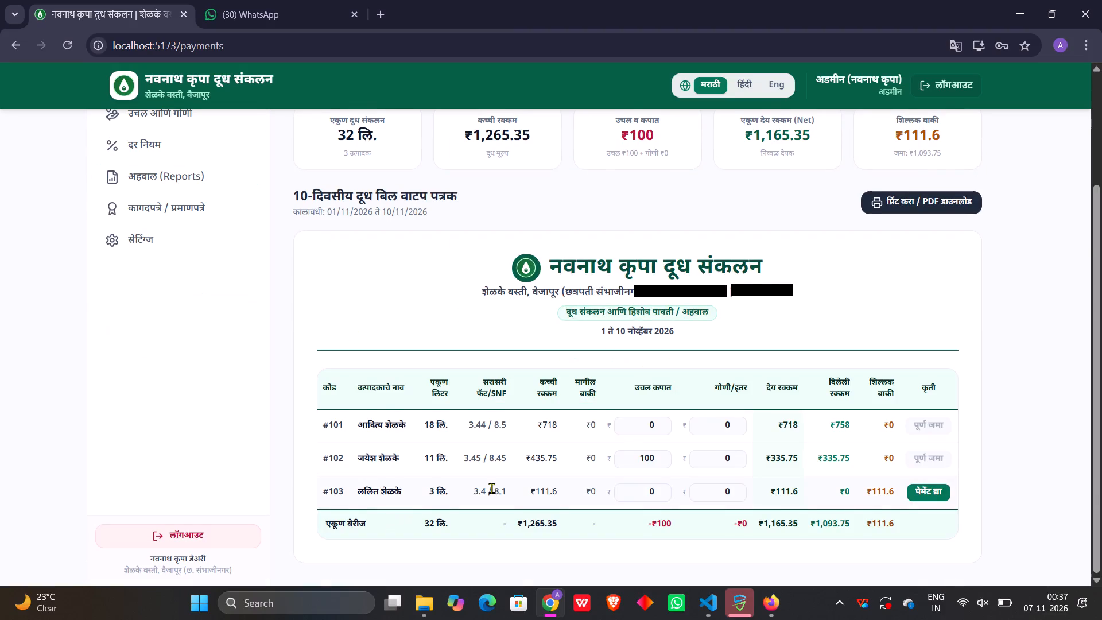
Examine the 1–10 November 2026 bill sheet, comparing producer #101's previous balance, payable and paid amounts with the cycle totals.
{"action": "scroll", "coordinate": [491, 488], "scroll_direction": "up", "scroll_amount": 1}
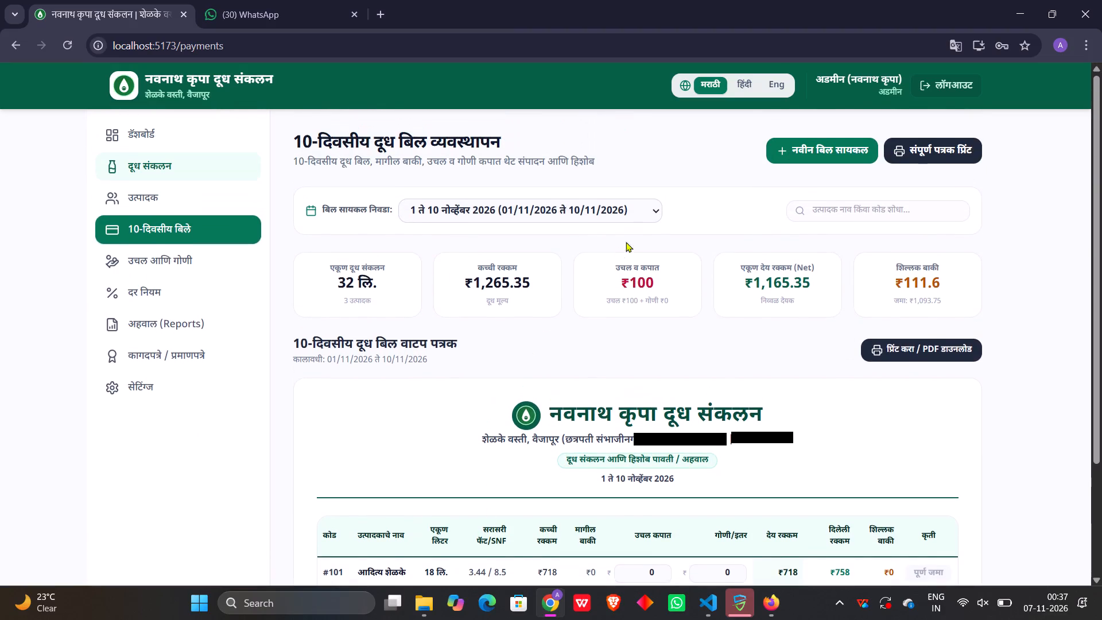
{"action": "left_click", "coordinate": [645, 214]}
{"action": "left_click", "coordinate": [618, 320]}
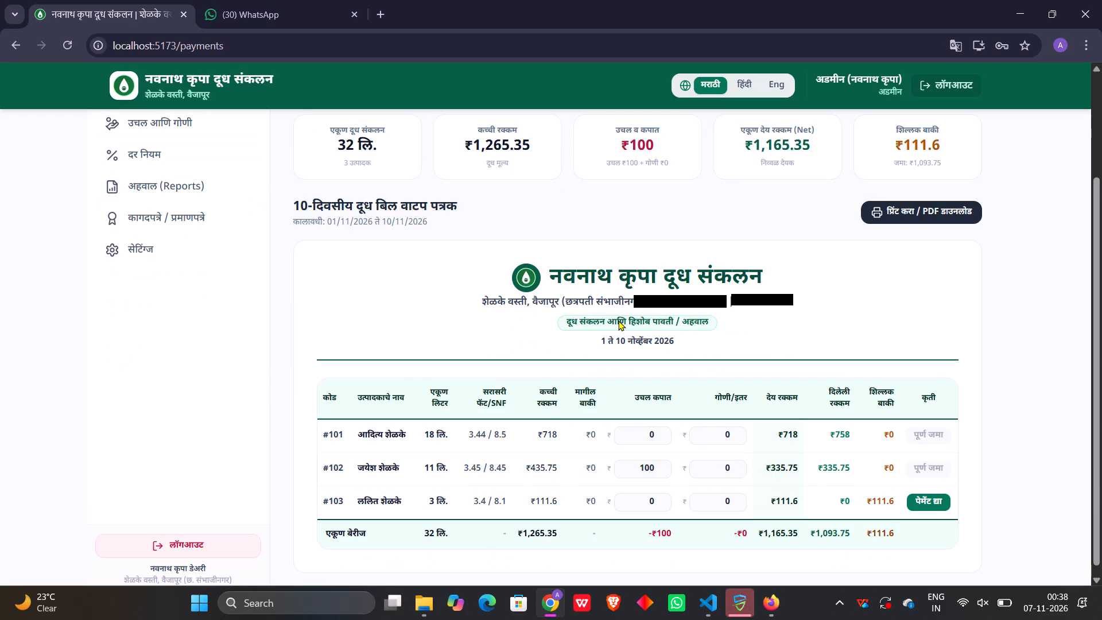
{"action": "scroll", "coordinate": [618, 320], "scroll_direction": "up", "scroll_amount": 2}
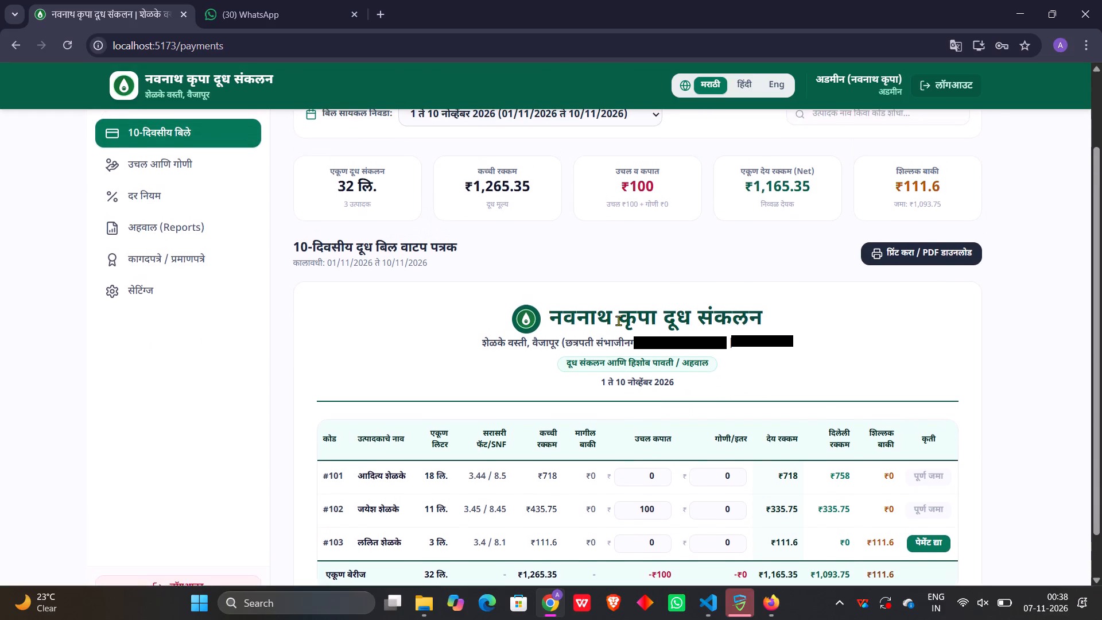
{"action": "scroll", "coordinate": [618, 320], "scroll_direction": "down", "scroll_amount": 1}
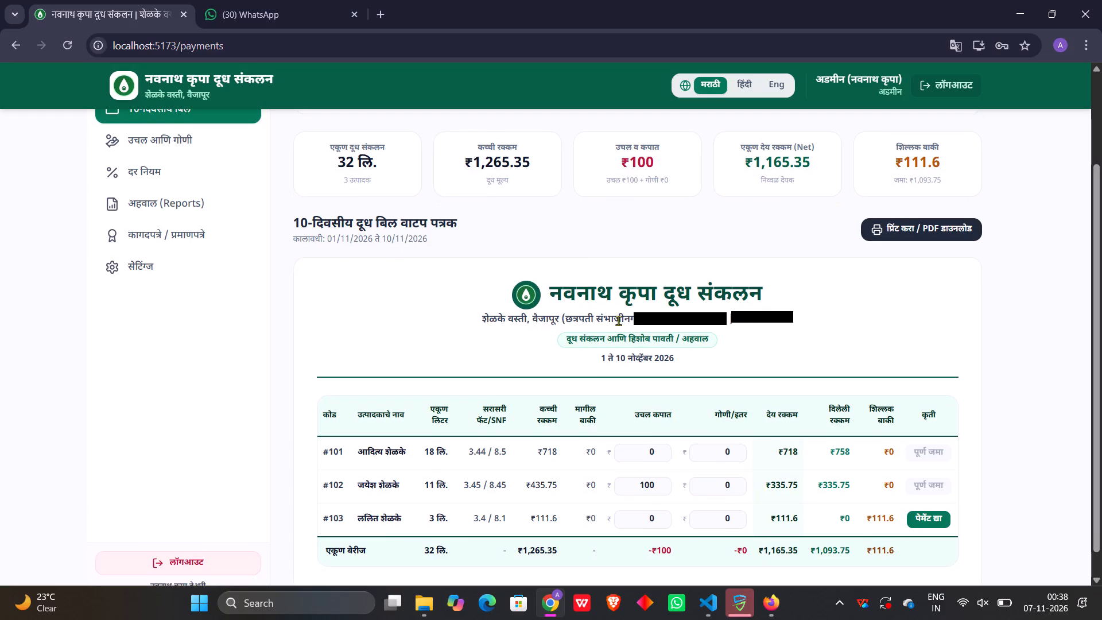
{"action": "scroll", "coordinate": [618, 320], "scroll_direction": "down", "scroll_amount": 1}
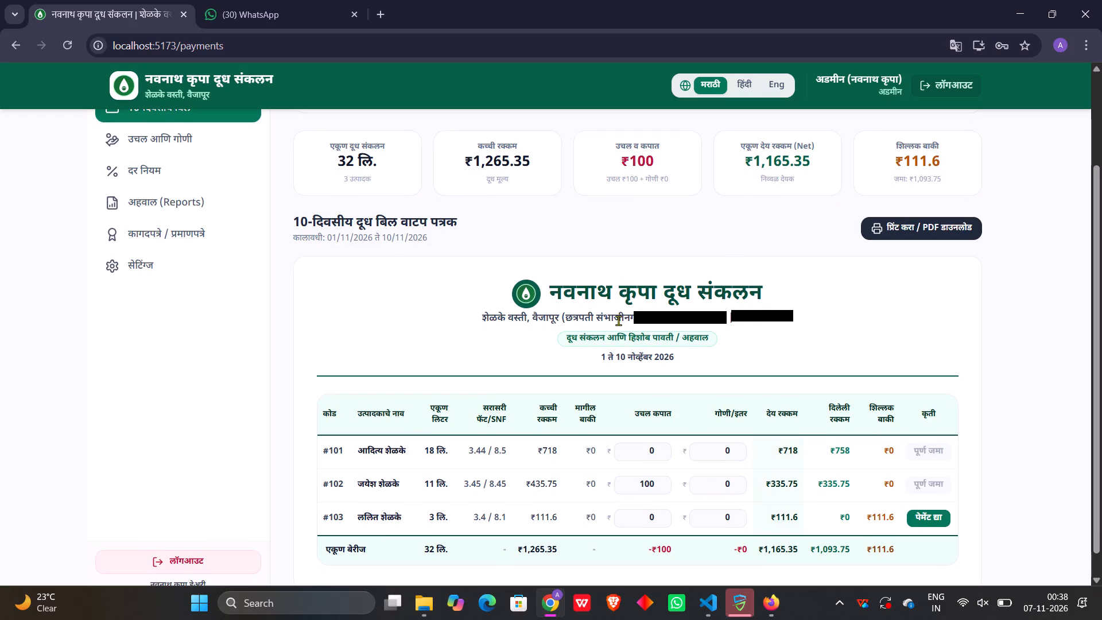
{"action": "scroll", "coordinate": [726, 273], "scroll_direction": "up", "scroll_amount": 3}
{"action": "scroll", "coordinate": [726, 273], "scroll_direction": "down", "scroll_amount": 1}
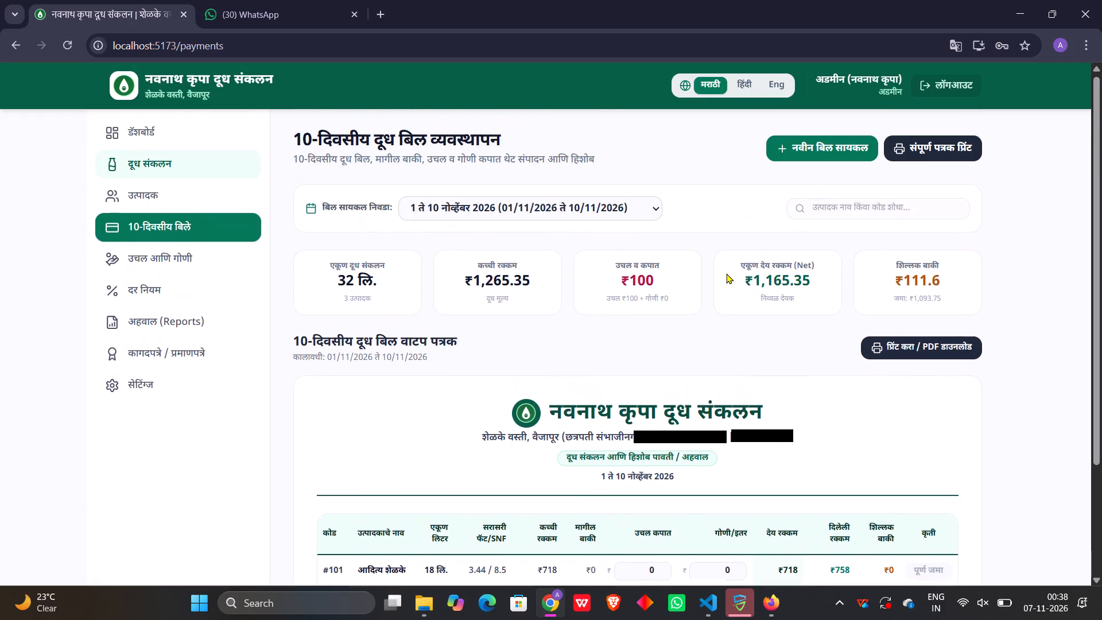
{"action": "scroll", "coordinate": [726, 273], "scroll_direction": "down", "scroll_amount": 1}
{"action": "scroll", "coordinate": [726, 273], "scroll_direction": "up", "scroll_amount": 1}
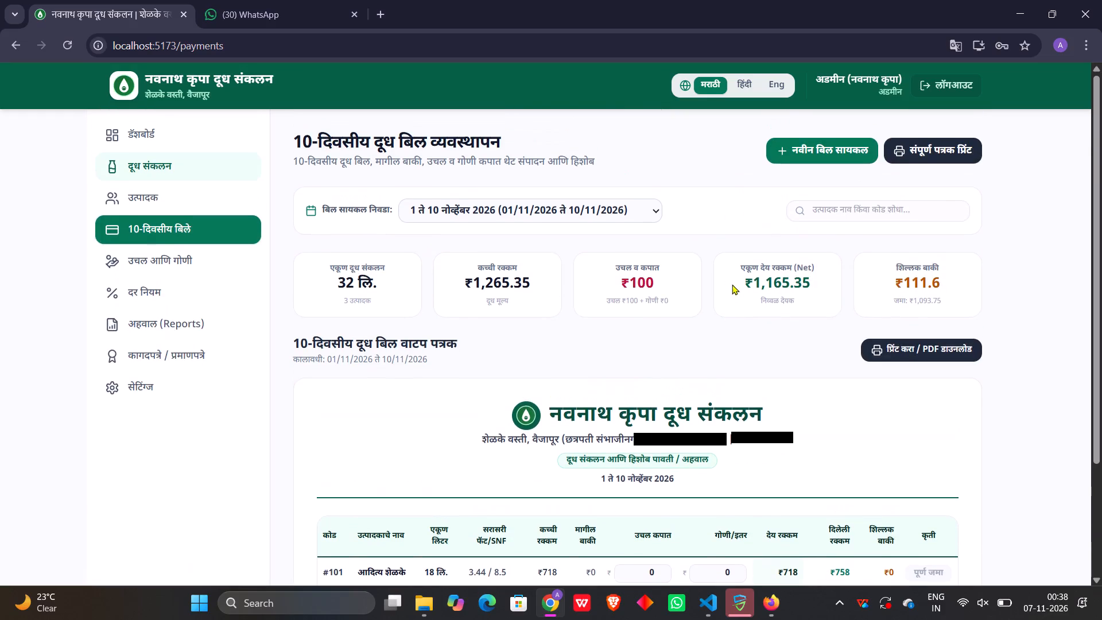
{"action": "scroll", "coordinate": [734, 292], "scroll_direction": "down", "scroll_amount": 1}
{"action": "scroll", "coordinate": [734, 292], "scroll_direction": "up", "scroll_amount": 1}
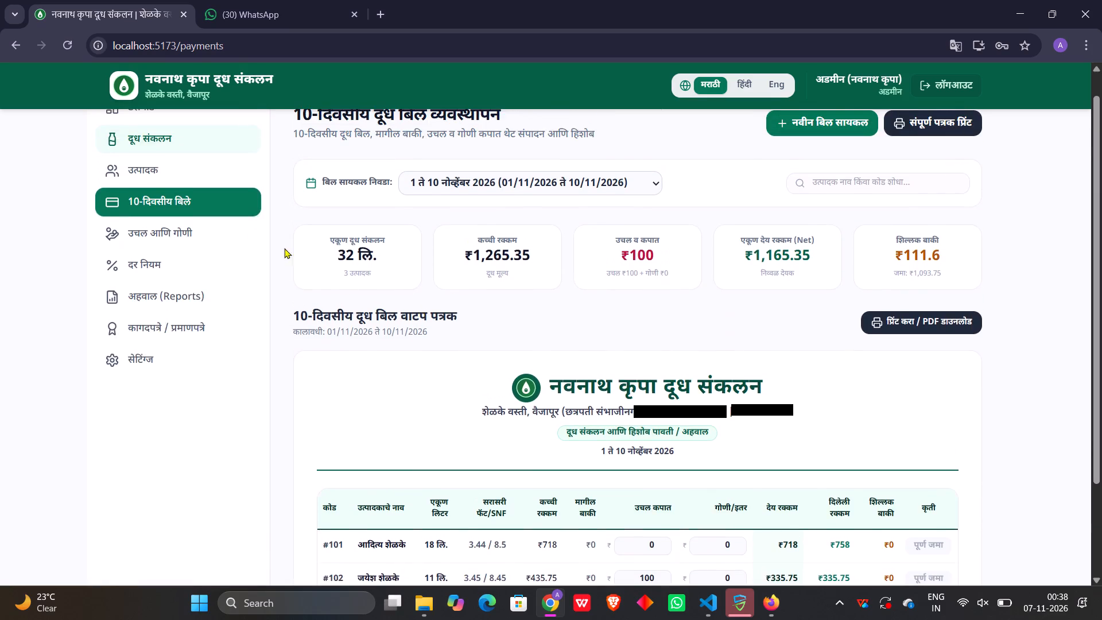
Check the advance and goni records for producers #101 and #102, along with the deducted and balance totals.
{"action": "left_click", "coordinate": [216, 229]}
{"action": "scroll", "coordinate": [409, 291], "scroll_direction": "down", "scroll_amount": 2}
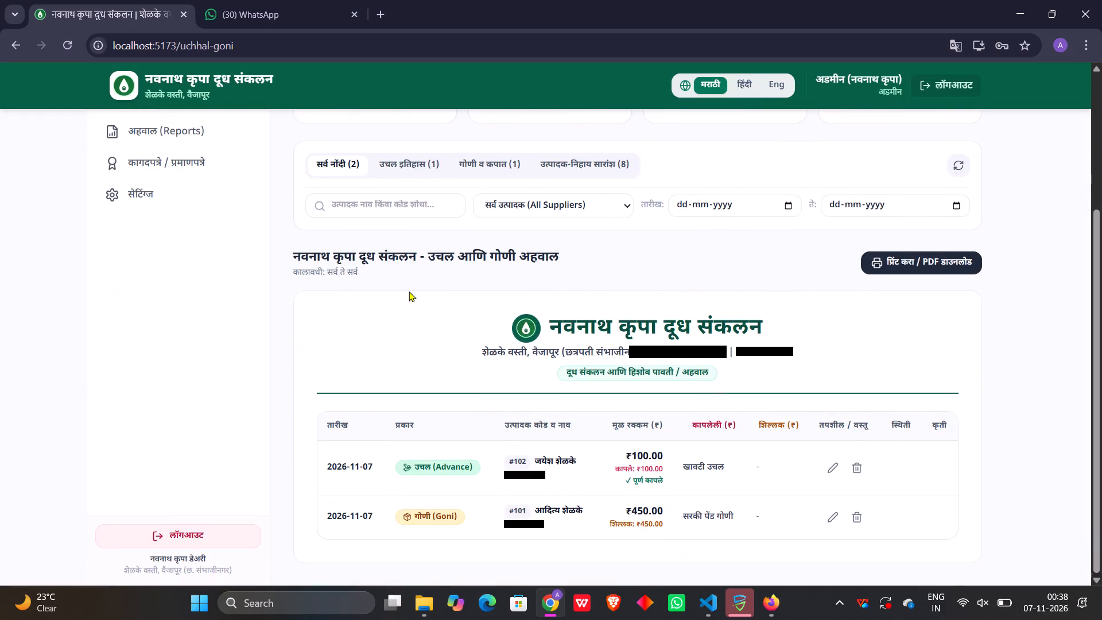
{"action": "scroll", "coordinate": [409, 291], "scroll_direction": "up", "scroll_amount": 2}
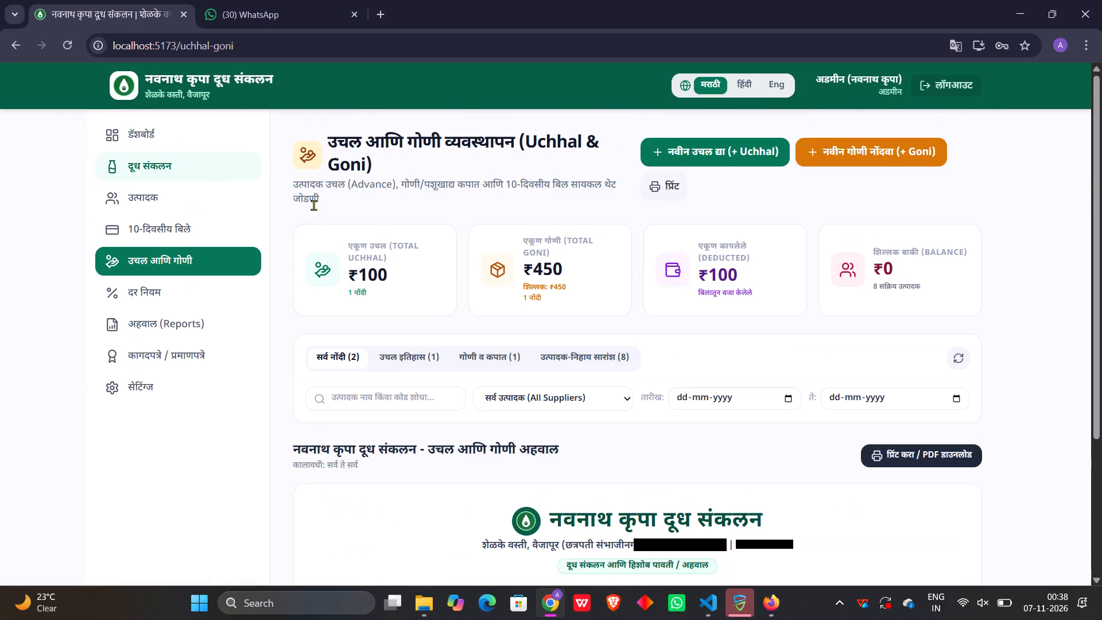